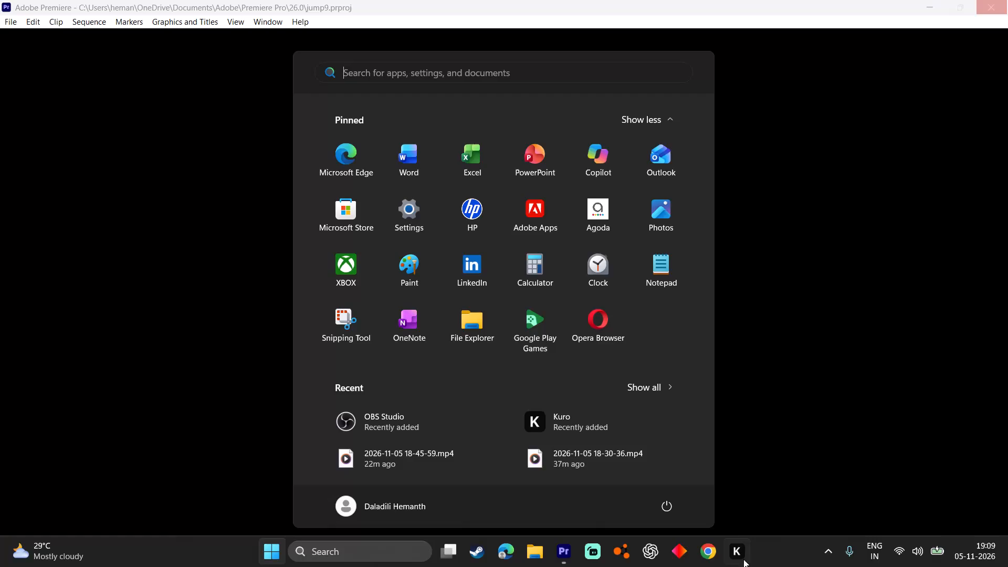
Switch to Google Chrome and bring up its browser window.
{"action": "left_click", "coordinate": [713, 553]}
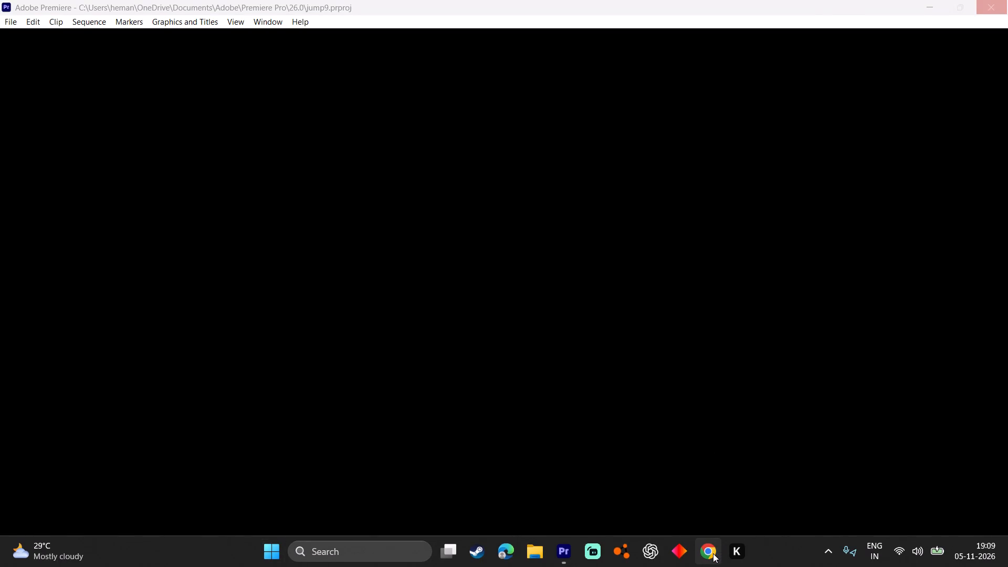
{"action": "scroll", "coordinate": [577, 416], "scroll_direction": "down", "scroll_amount": 2}
{"action": "left_click", "coordinate": [467, 366]}
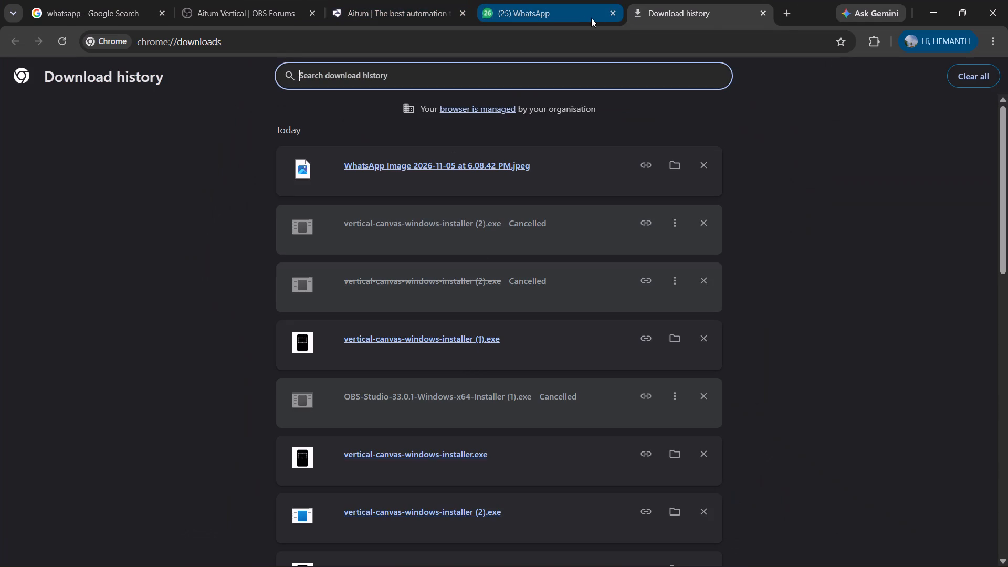
Close the WhatsApp, Download history and Aitum Vertical download tabs, leaving a new blank tab open.
{"action": "left_click", "coordinate": [614, 15]}
{"action": "left_click", "coordinate": [614, 15]}
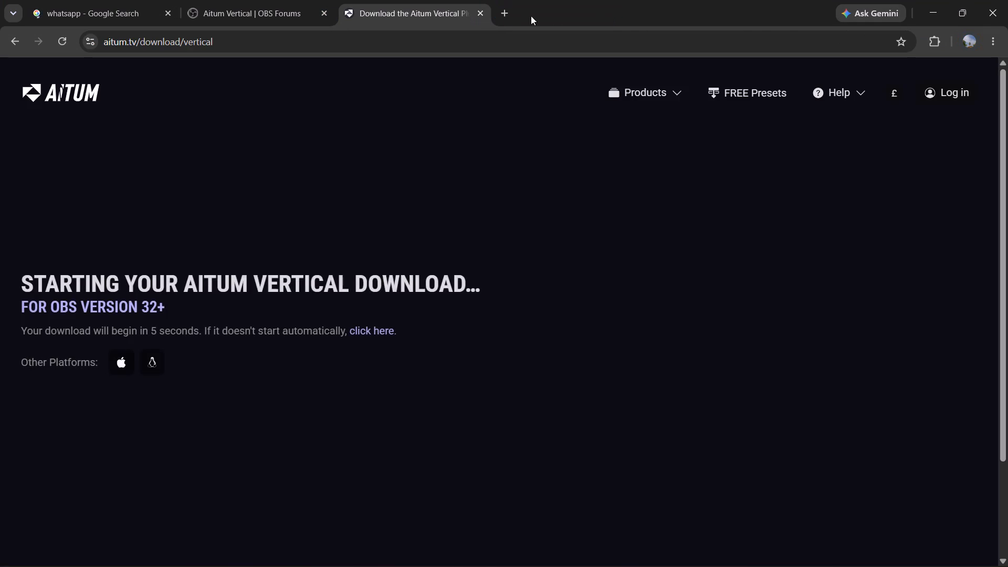
{"action": "left_click", "coordinate": [508, 14]}
{"action": "left_click", "coordinate": [484, 15]}
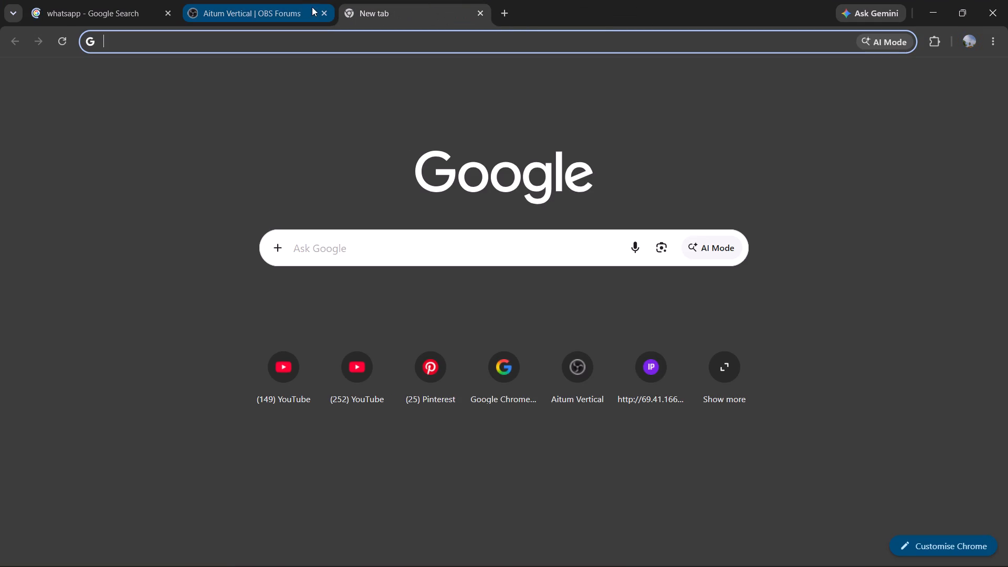
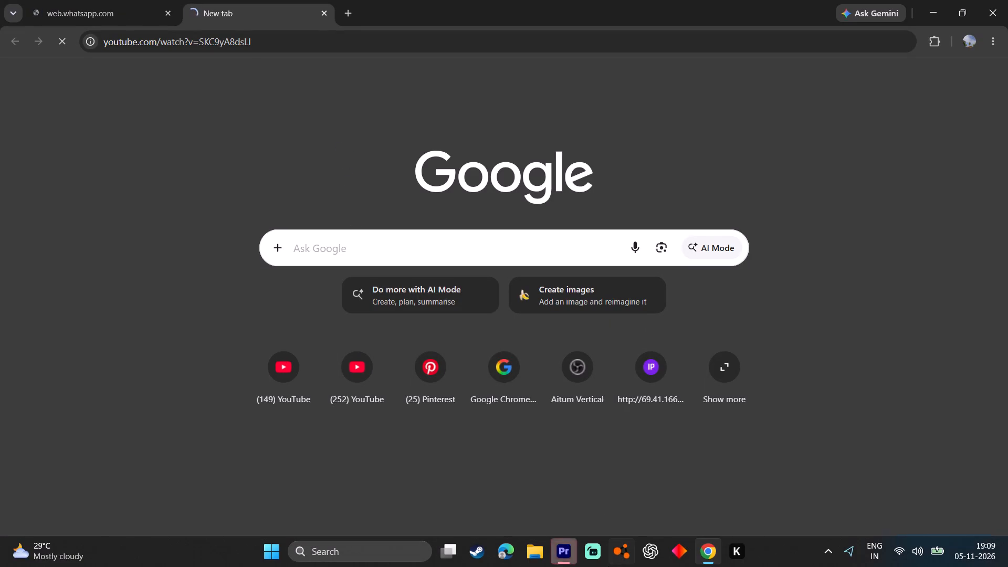
Switch to Adobe Premiere and skip the media import page to open the jump9 project for editing.
{"action": "left_click", "coordinate": [569, 555]}
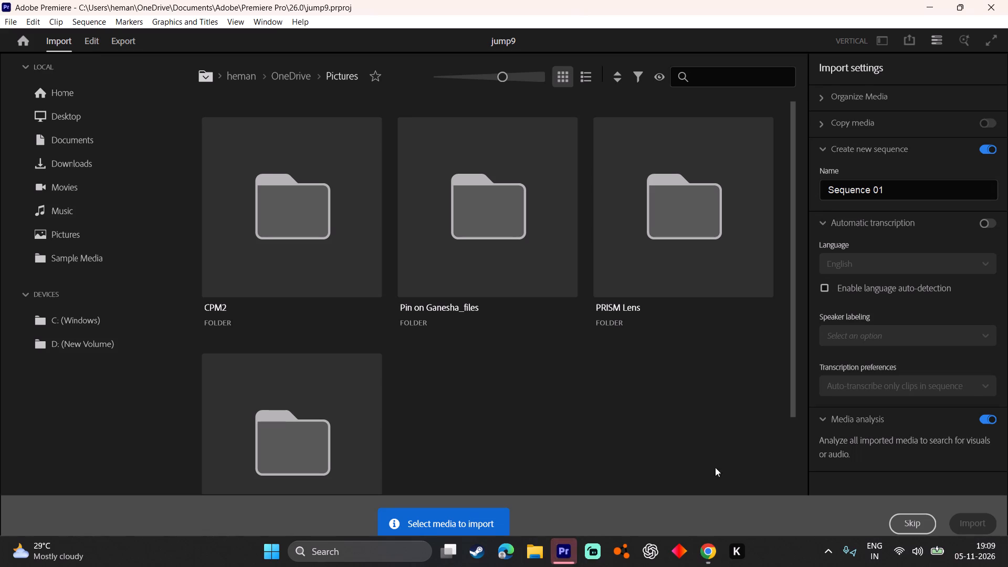
{"action": "left_click", "coordinate": [902, 521]}
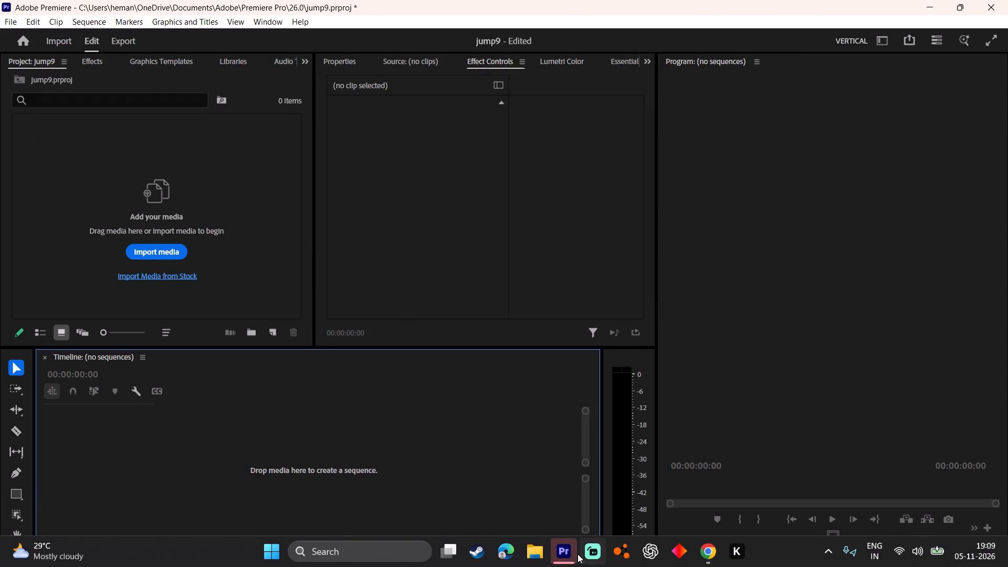
Add the six 2026-11-05 recordings, 18-30-36 through 19-01-56, from the Videos folder in File Explorer to Premiere's empty timeline.
{"action": "left_click", "coordinate": [537, 550]}
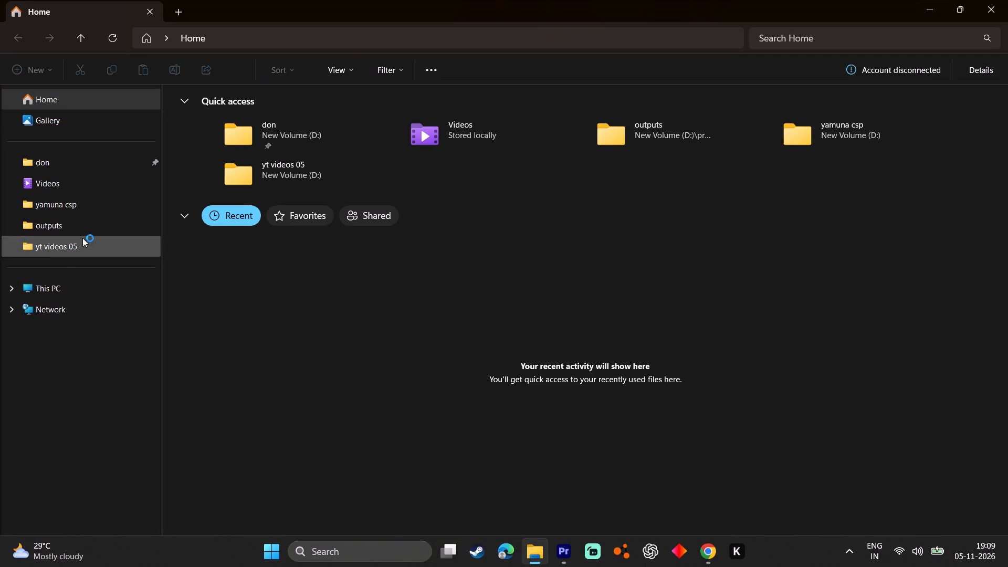
{"action": "left_click", "coordinate": [34, 181]}
{"action": "scroll", "coordinate": [530, 356], "scroll_direction": "down", "scroll_amount": 18}
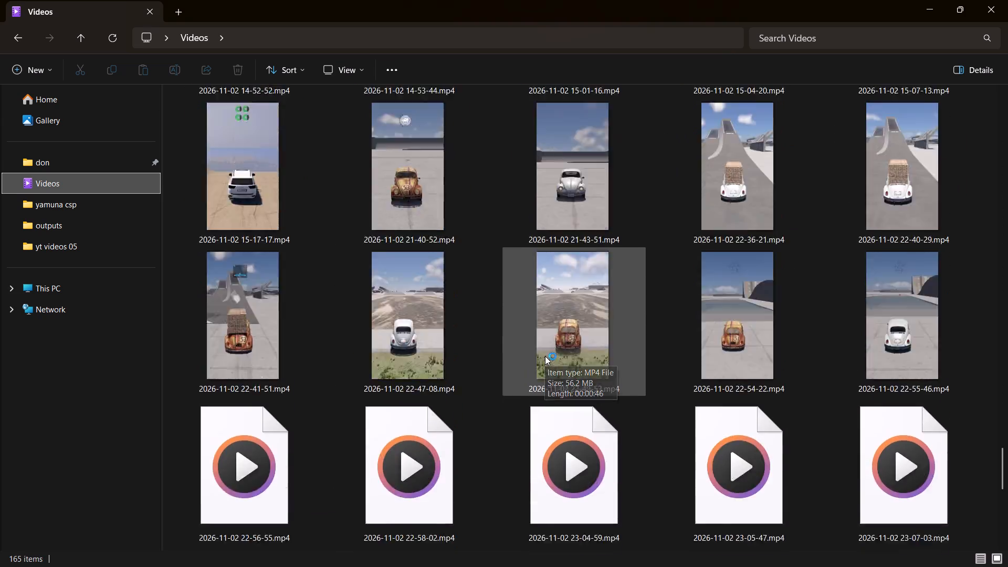
{"action": "scroll", "coordinate": [545, 356], "scroll_direction": "down", "scroll_amount": 20}
{"action": "scroll", "coordinate": [545, 356], "scroll_direction": "down", "scroll_amount": 4}
{"action": "left_click", "coordinate": [875, 313]}
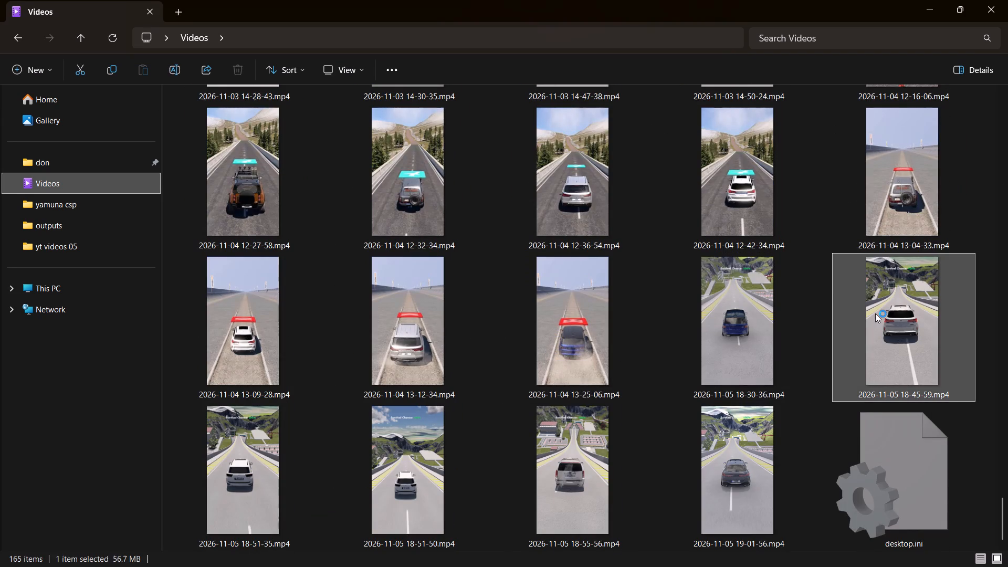
{"action": "left_click", "coordinate": [734, 338]}
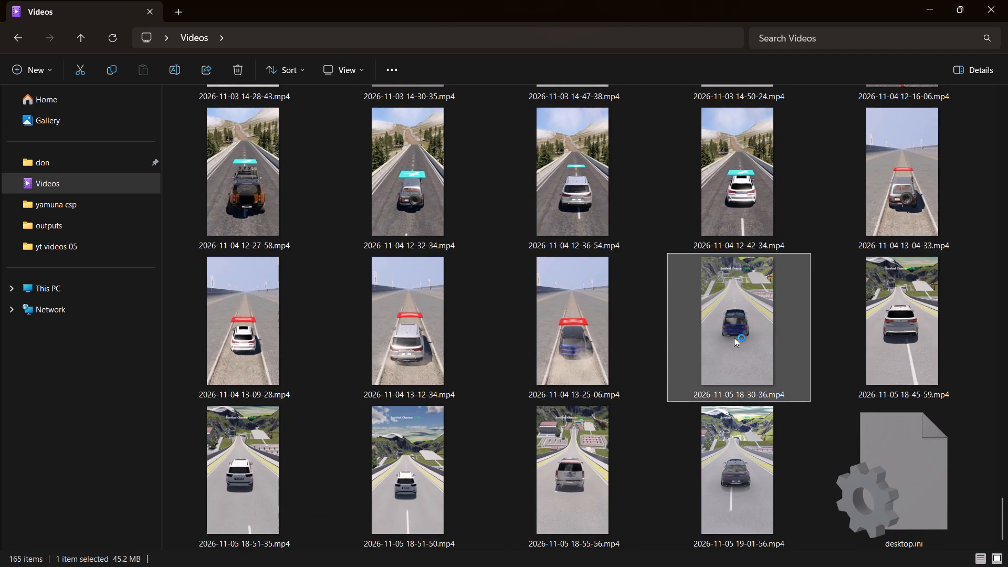
{"action": "left_click", "coordinate": [874, 327], "text": "shift"}
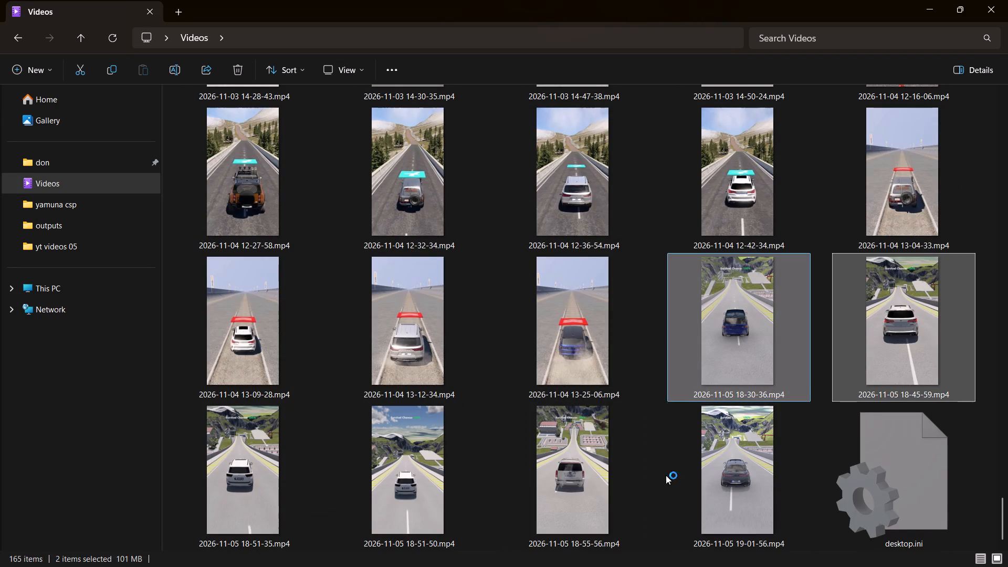
{"action": "left_click", "coordinate": [702, 475], "text": "shift"}
{"action": "left_click_drag", "start_coordinate": [741, 313], "coordinate": [549, 560]}
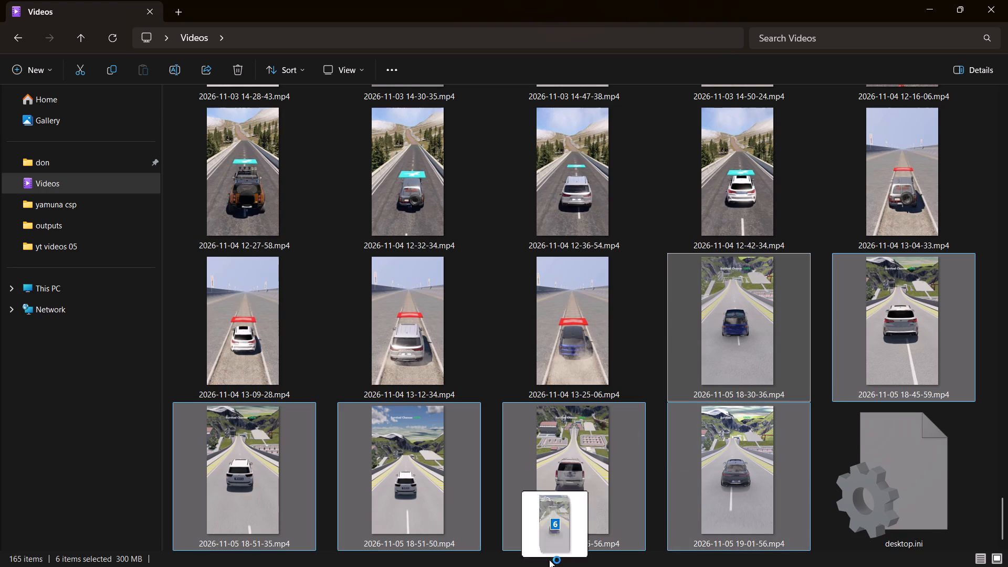
{"action": "left_click_drag", "start_coordinate": [549, 560], "coordinate": [355, 463]}
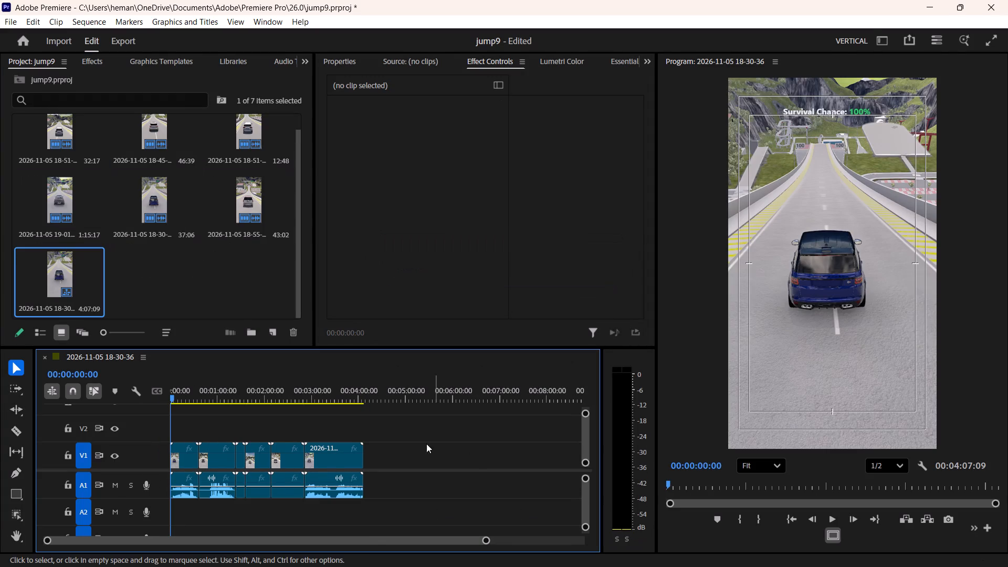
{"action": "left_click_drag", "start_coordinate": [190, 397], "coordinate": [209, 399]}
{"action": "left_click", "coordinate": [217, 458]}
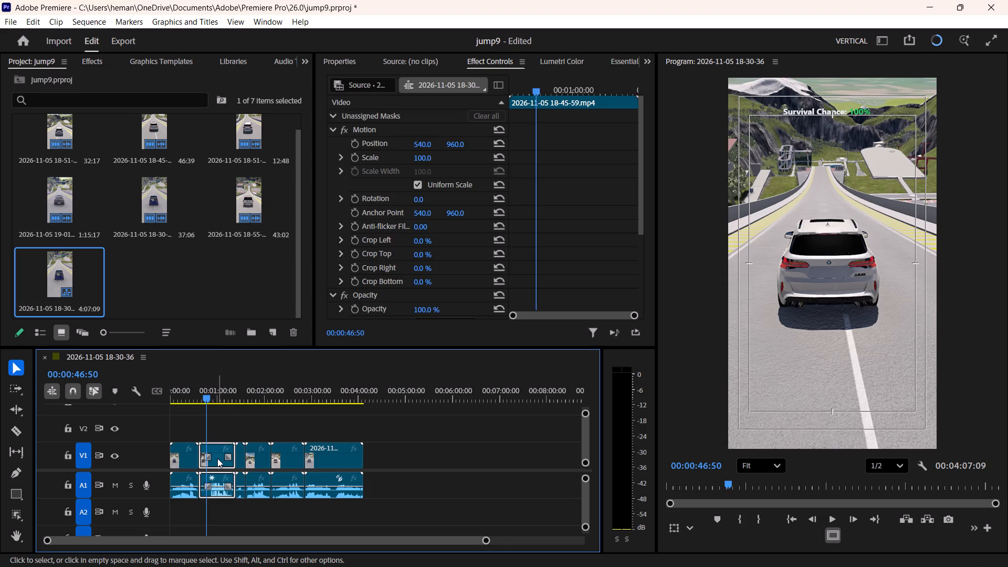
{"action": "key", "text": "BackSpace"}
{"action": "left_click_drag", "start_coordinate": [226, 384], "coordinate": [235, 388]}
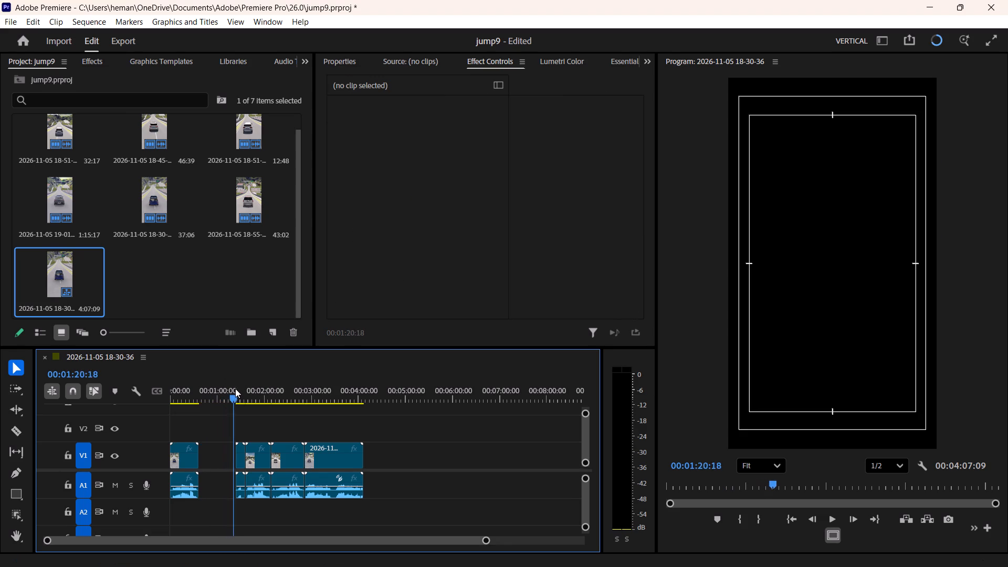
{"action": "left_click_drag", "start_coordinate": [235, 388], "coordinate": [243, 389]}
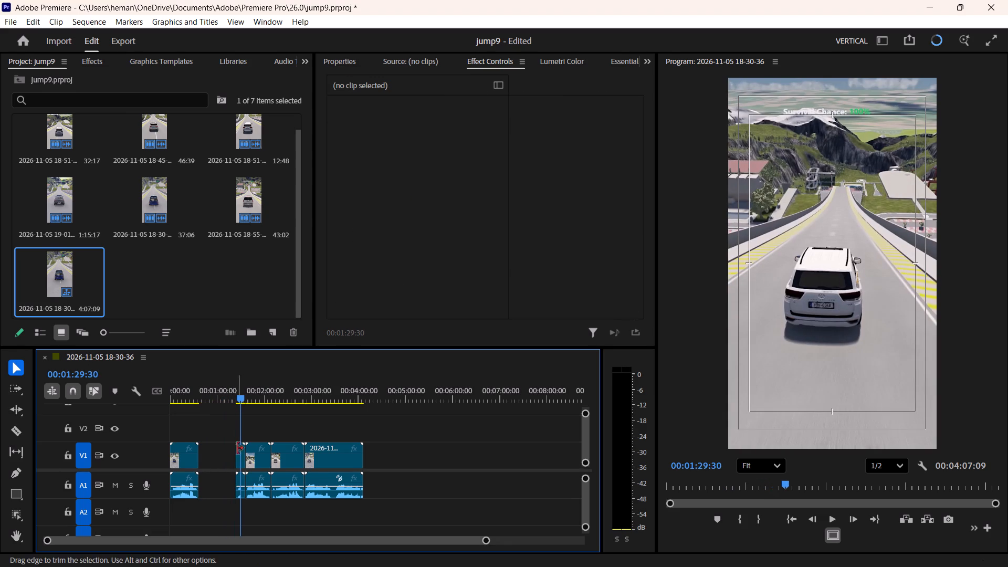
{"action": "left_click", "coordinate": [239, 459]}
{"action": "key", "text": "BackSpace"}
Check the next white SUV clip and close the gap left after the first clip in the sequence.
{"action": "left_click_drag", "start_coordinate": [246, 386], "coordinate": [254, 390]}
{"action": "left_click", "coordinate": [233, 453]}
{"action": "key", "text": "BackSpace"}
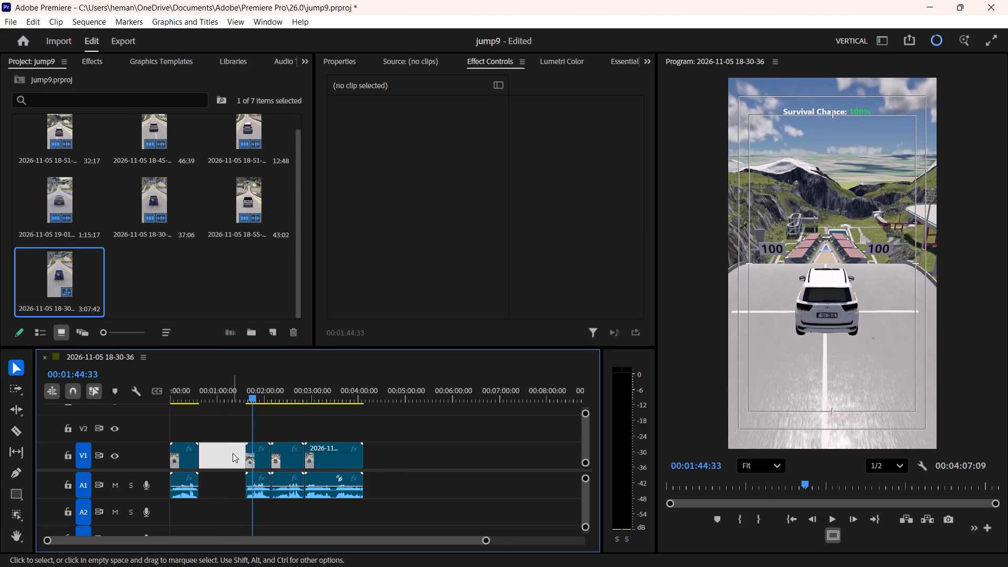
Review the remaining four clips across the sequence, ending with the playhead at 00:00:00:00.
{"action": "key", "text": "Up"}
{"action": "key", "text": "Up"}
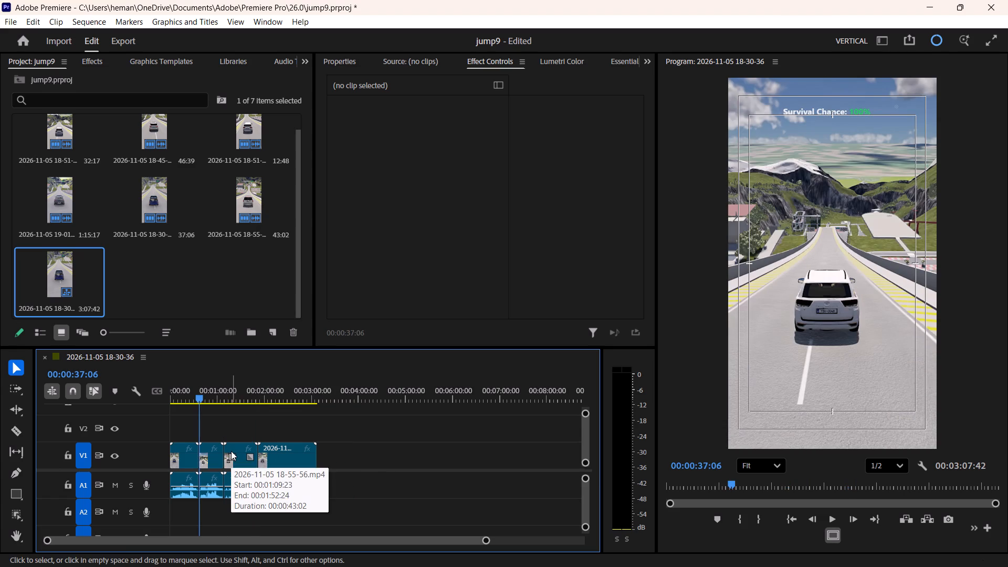
{"action": "key", "text": "Down"}
{"action": "left_click", "coordinate": [232, 454]}
{"action": "key", "text": "Down"}
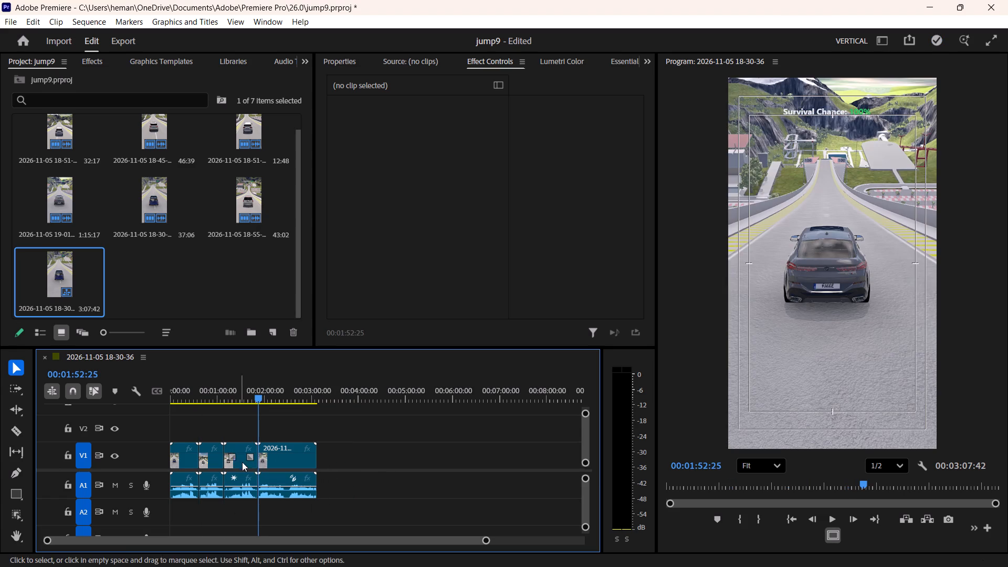
{"action": "key", "text": "Down"}
{"action": "key", "text": "Up"}
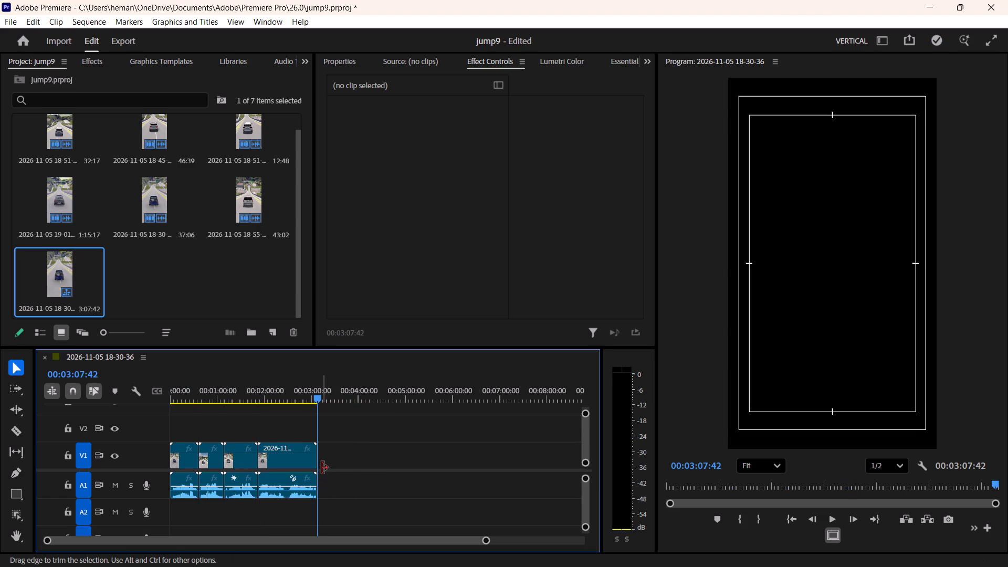
{"action": "key", "text": "space"}
{"action": "left_click_drag", "start_coordinate": [262, 396], "coordinate": [280, 404]}
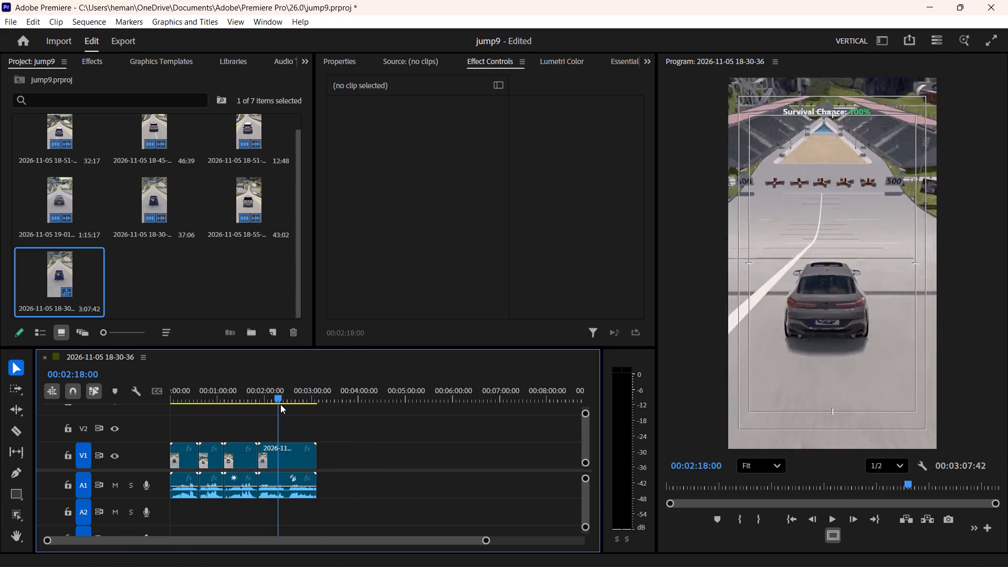
{"action": "left_click_drag", "start_coordinate": [280, 404], "coordinate": [136, 408]}
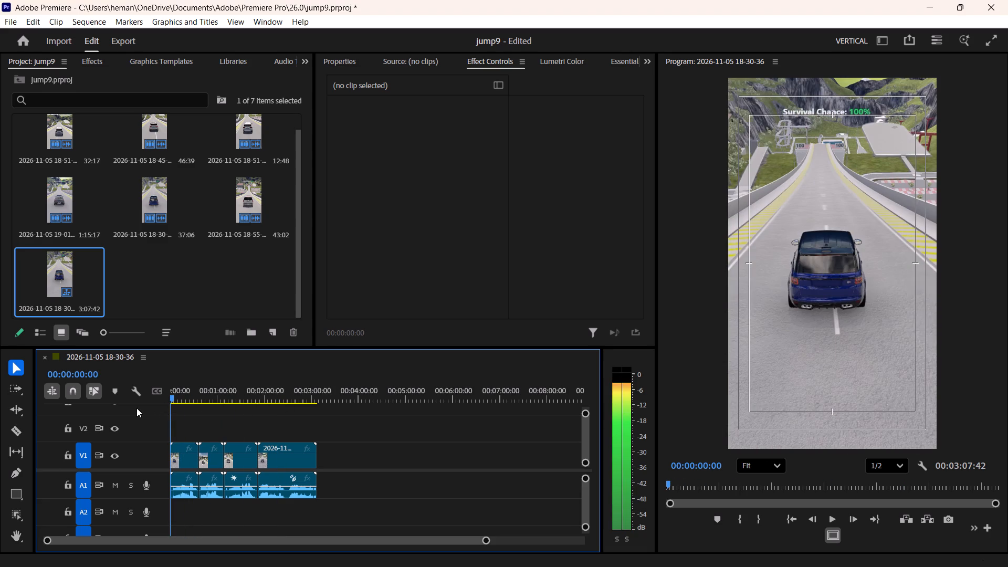
Save the jump9 project with the assembled clip sequence.
{"action": "left_click_drag", "start_coordinate": [136, 408], "coordinate": [130, 408]}
{"action": "left_click", "coordinate": [350, 425]}
{"action": "key", "text": "ctrl+s"}
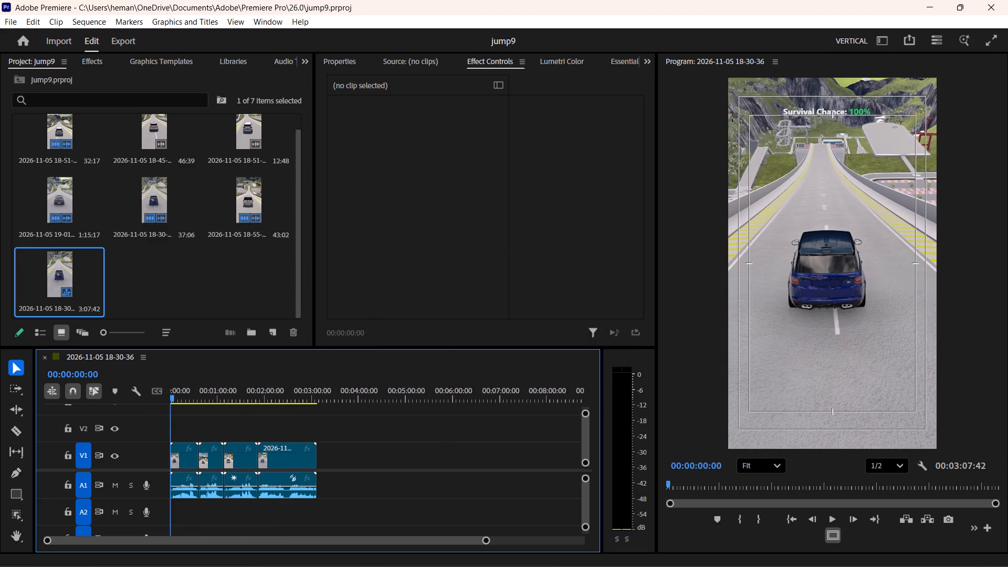
Switch from Premiere to the Microsoft Edge browser.
{"action": "left_click", "coordinate": [514, 553]}
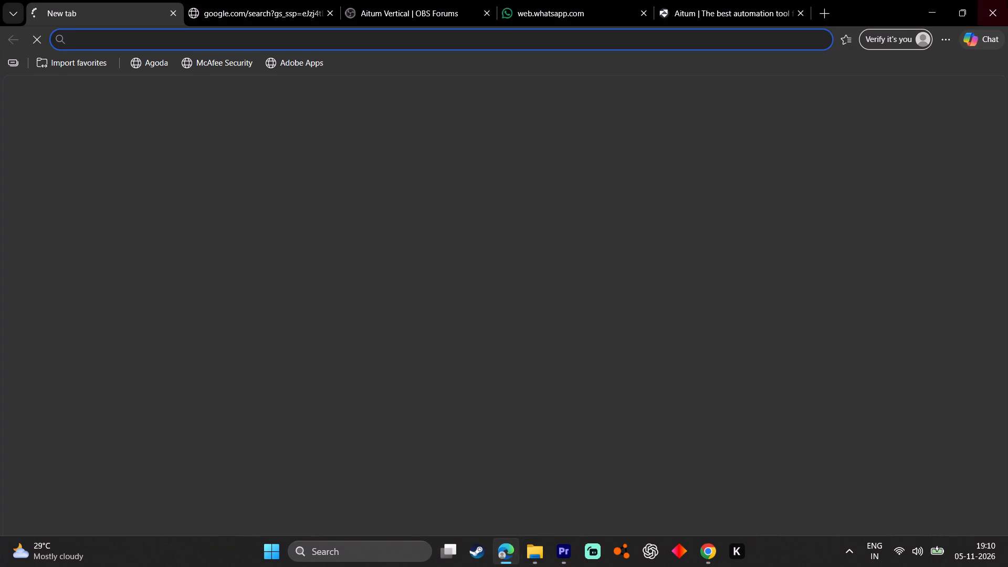
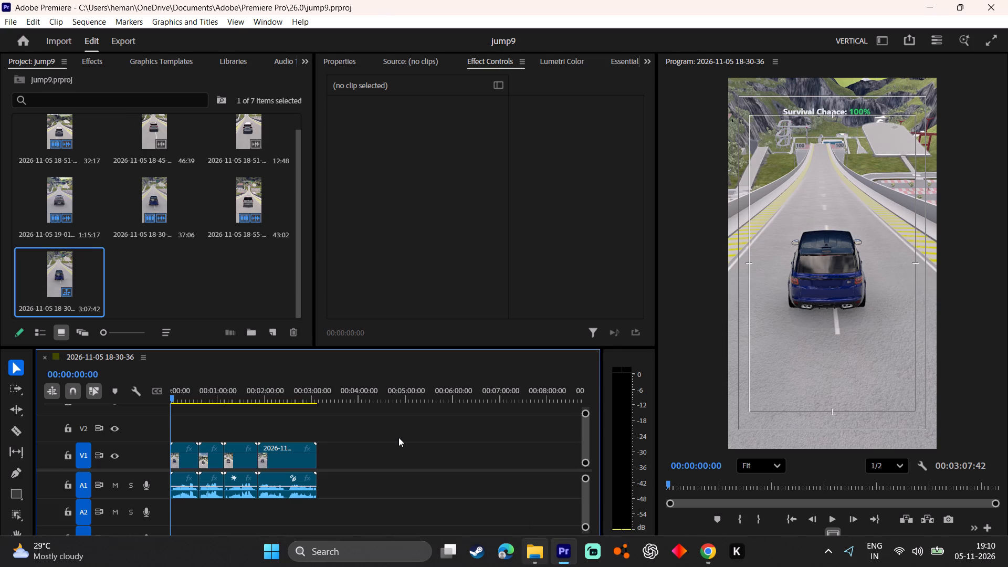
{"action": "left_click", "coordinate": [398, 437]}
{"action": "key", "text": "equal"}
{"action": "key", "text": "equal"}
{"action": "key", "text": "equal"}
{"action": "left_click", "coordinate": [279, 452]}
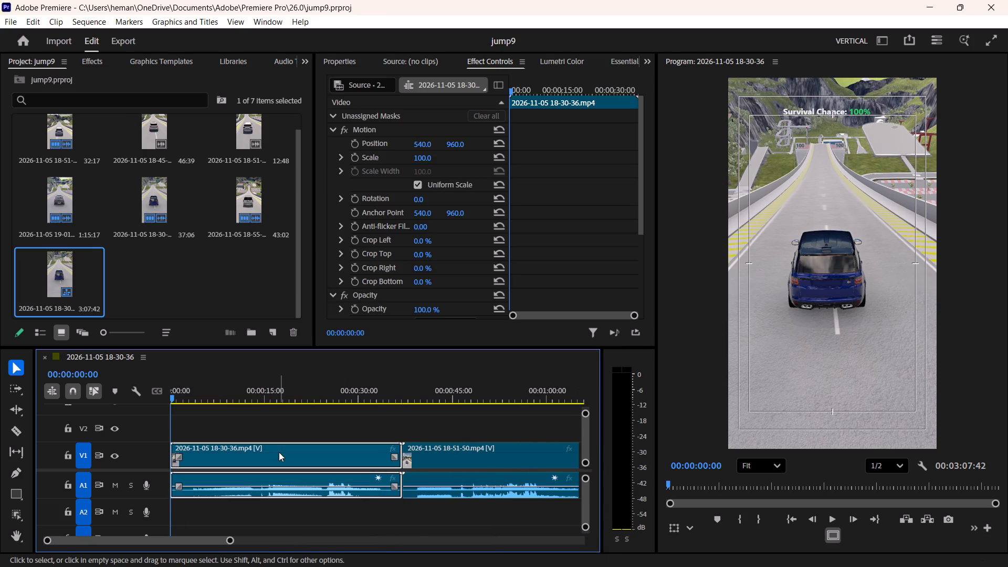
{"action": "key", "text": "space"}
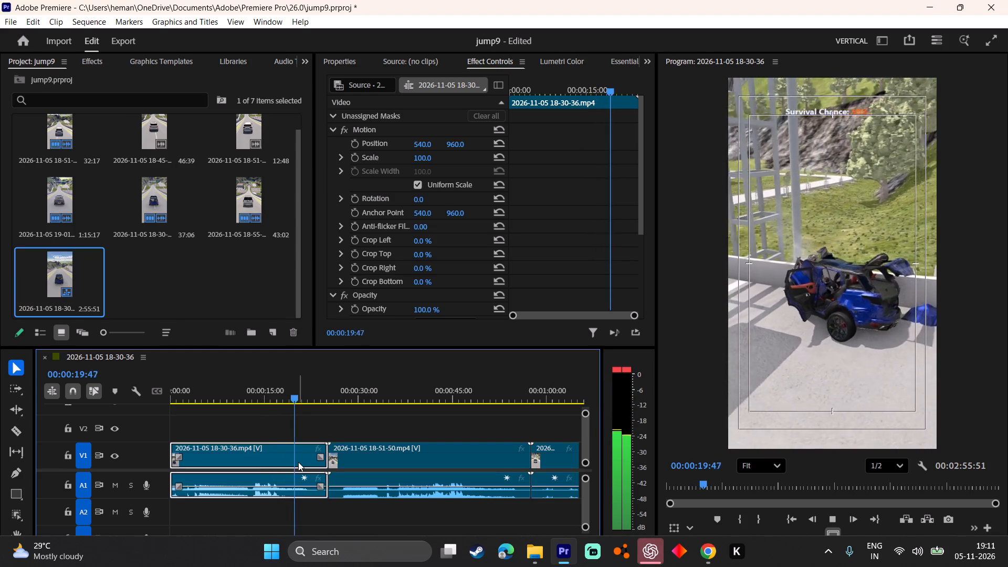
{"action": "key", "text": "space"}
{"action": "key", "text": "space"}
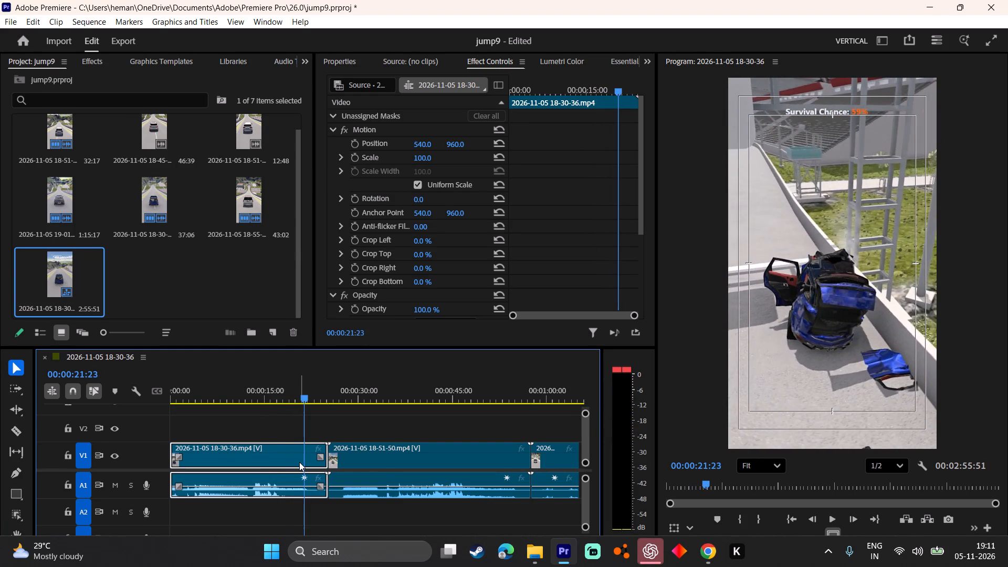
{"action": "key", "text": "space"}
{"action": "key", "text": "w"}
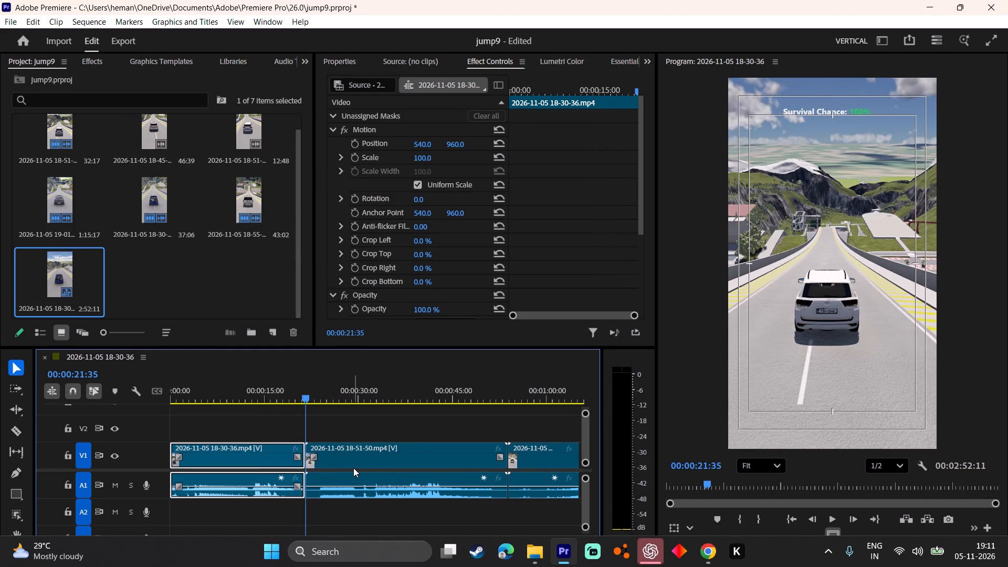
{"action": "key", "text": "space"}
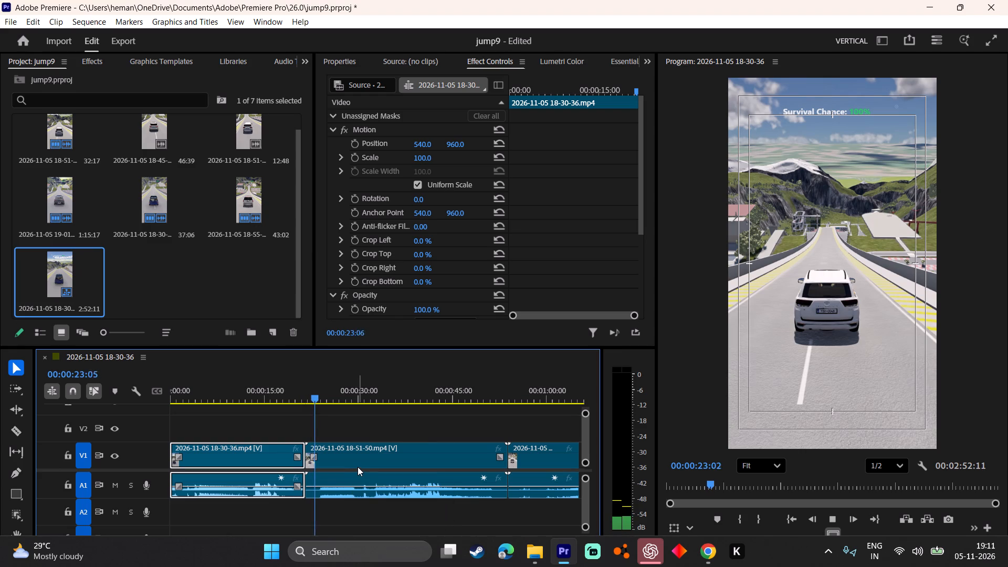
{"action": "left_click", "coordinate": [358, 467]}
{"action": "key", "text": "minus"}
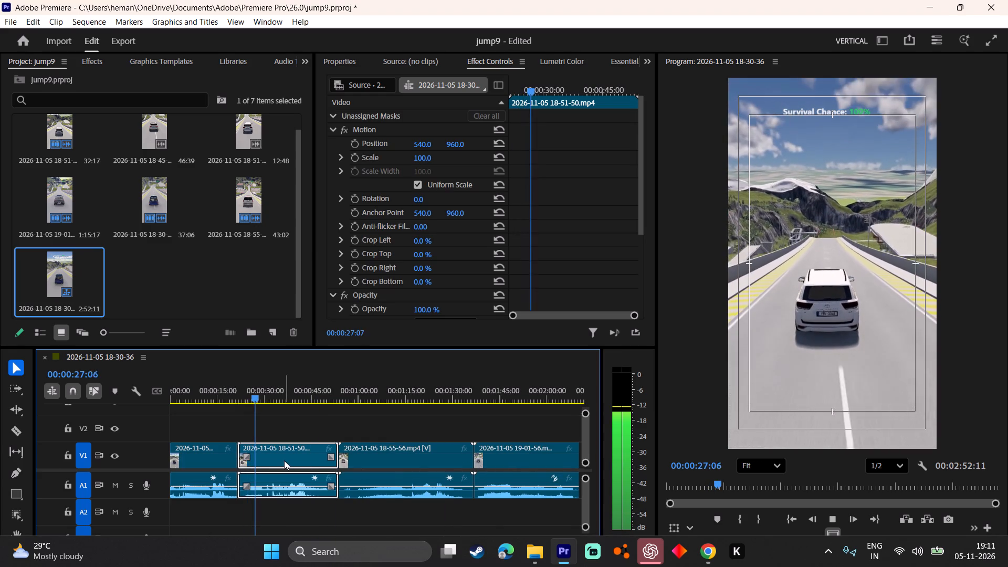
{"action": "key", "text": "space"}
{"action": "type", "text": "q q q"}
{"action": "key", "text": "space"}
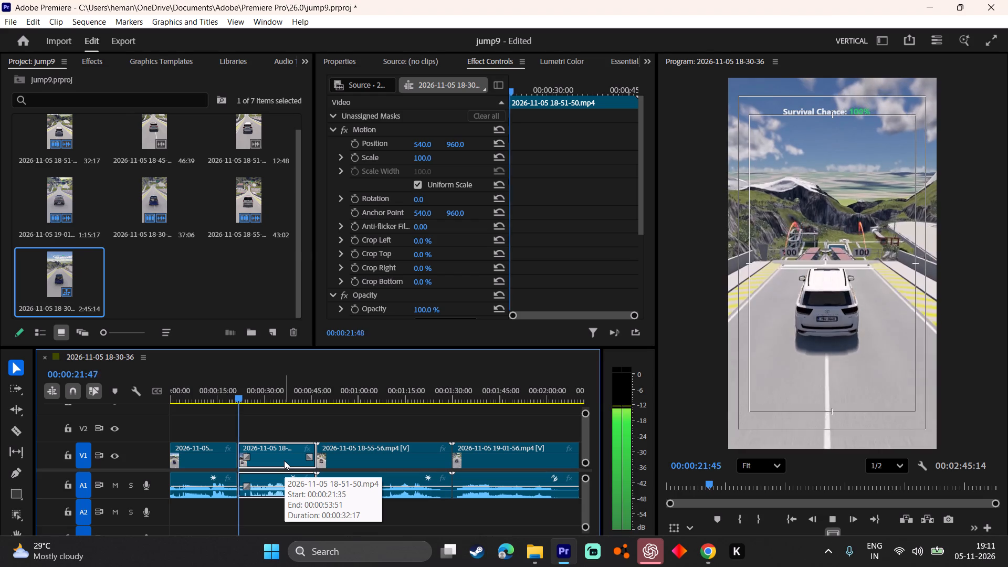
{"action": "key", "text": "space"}
{"action": "key", "text": "Up"}
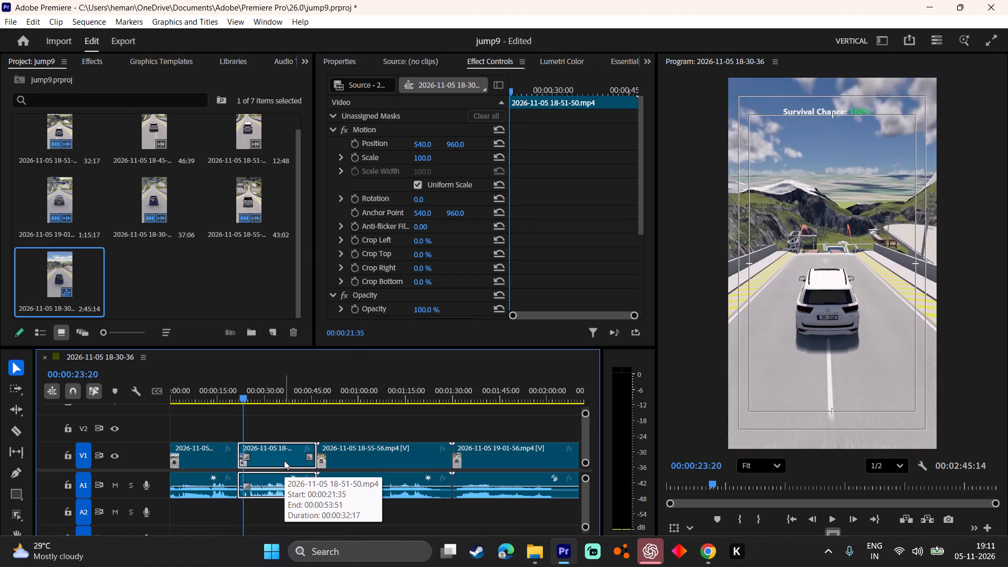
{"action": "key", "text": "space"}
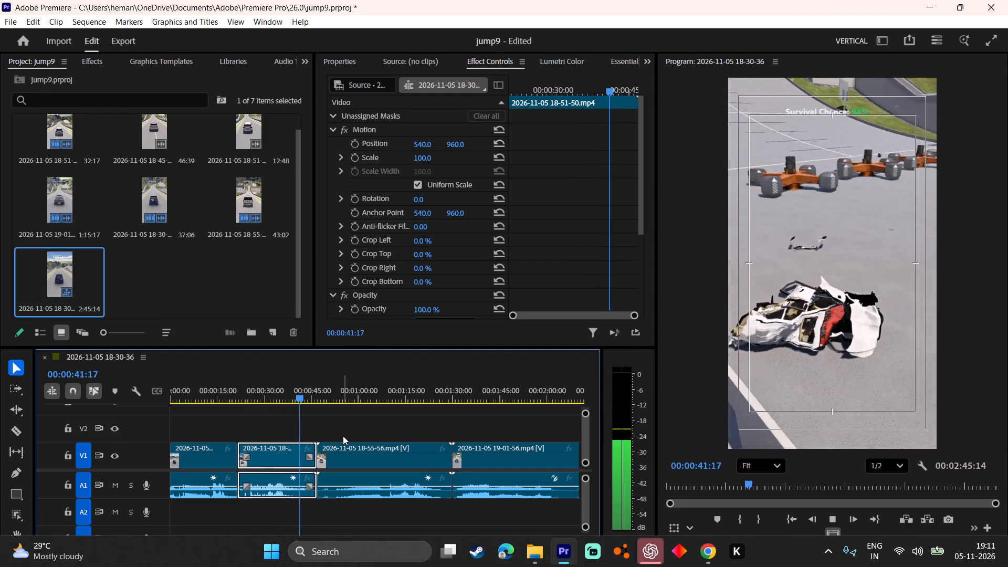
{"action": "key", "text": "space"}
{"action": "type", "text": "w"}
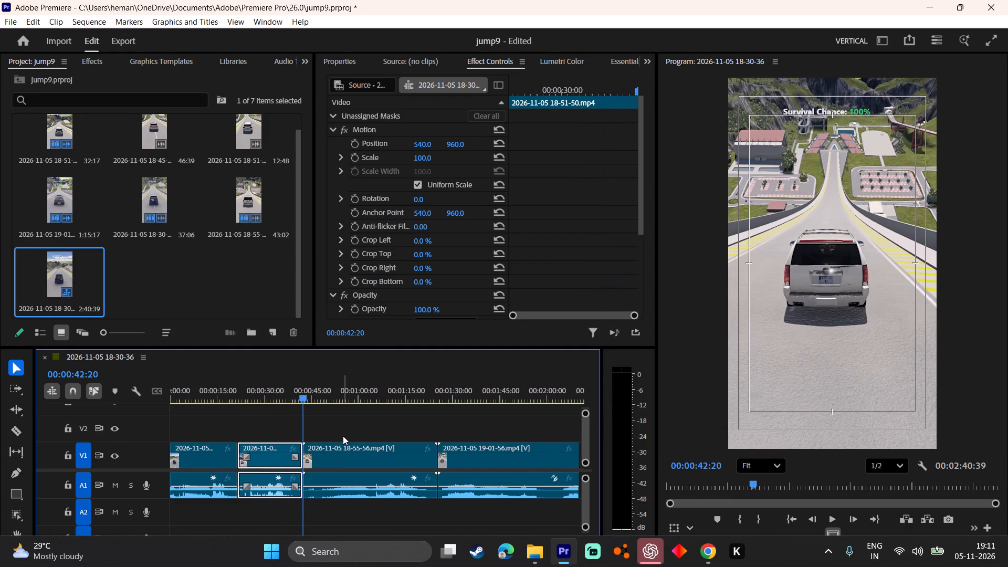
{"action": "left_click", "coordinate": [350, 453]}
{"action": "key", "text": "space"}
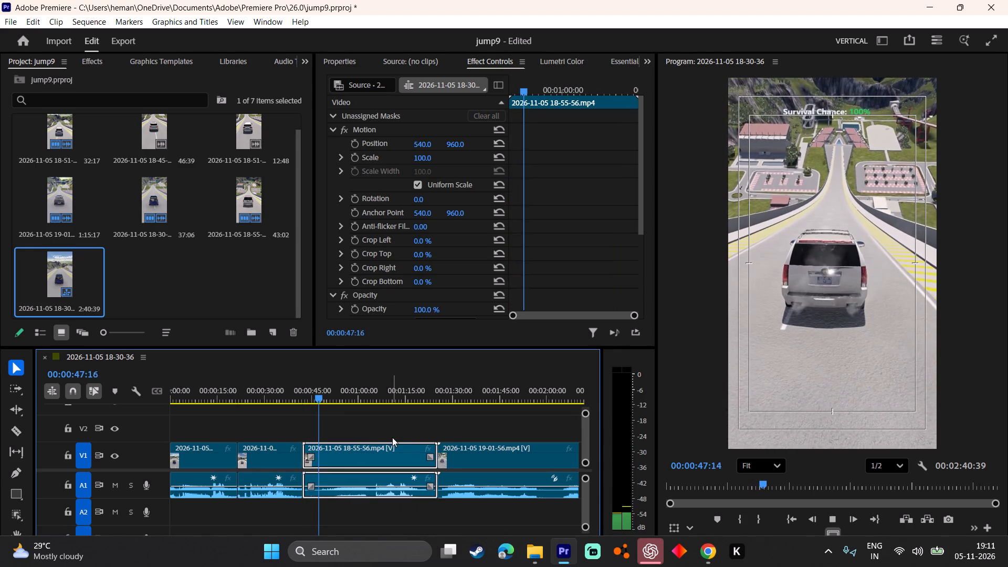
{"action": "type", "text": "ll"}
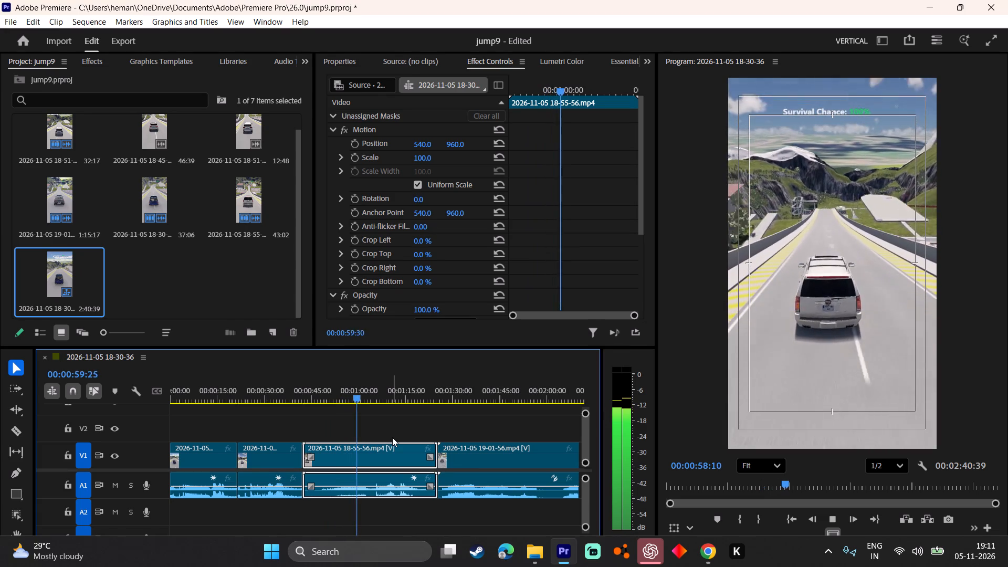
{"action": "key", "text": "space"}
{"action": "type", "text": "q q"}
{"action": "key", "text": "space"}
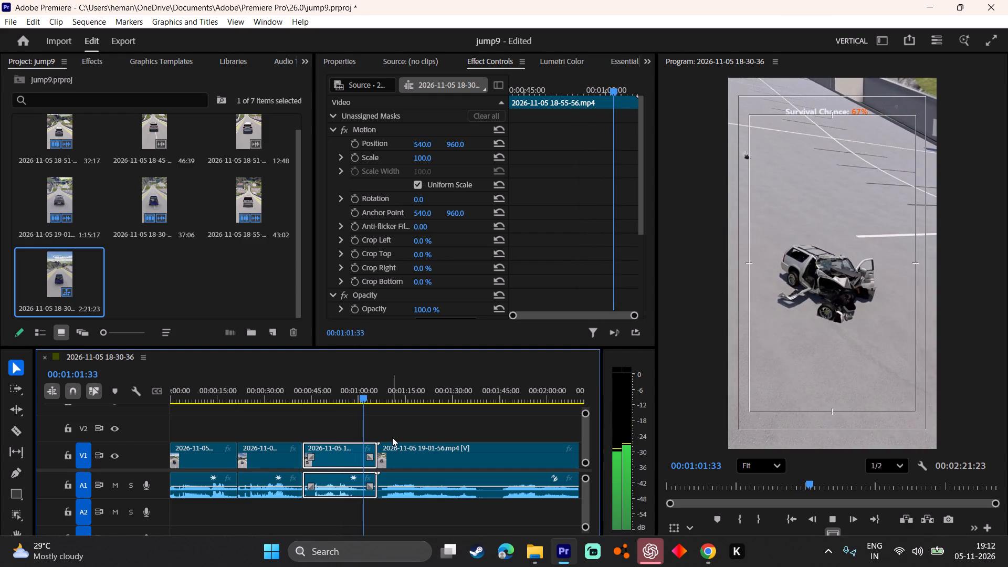
{"action": "key", "text": "space"}
{"action": "key", "text": "Left"}
{"action": "key", "text": "Left"}
{"action": "key", "text": "Left"}
{"action": "key", "text": "Left"}
{"action": "key", "text": "Left"}
{"action": "key", "text": "Left"}
{"action": "key", "text": "Left"}
{"action": "key", "text": "Left"}
{"action": "key", "text": "Left"}
{"action": "key", "text": "Left"}
{"action": "key", "text": "Left"}
{"action": "key", "text": "Left"}
{"action": "key", "text": "Left"}
{"action": "key", "text": "Left"}
{"action": "key", "text": "Left"}
{"action": "key", "text": "Left"}
{"action": "key", "text": "Left"}
{"action": "key", "text": "Left"}
{"action": "key", "text": "Left"}
{"action": "key", "text": "Left"}
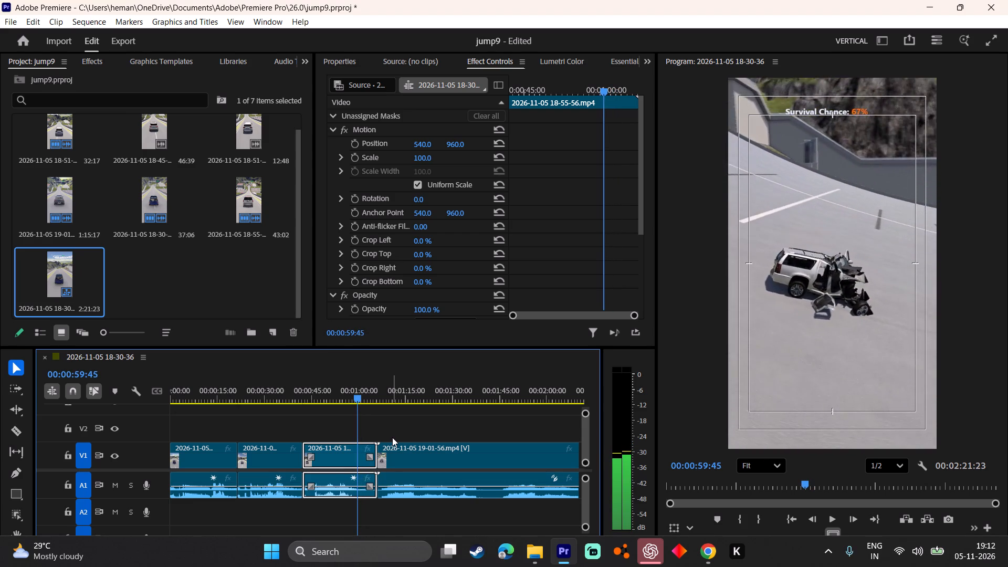
{"action": "key", "text": "w"}
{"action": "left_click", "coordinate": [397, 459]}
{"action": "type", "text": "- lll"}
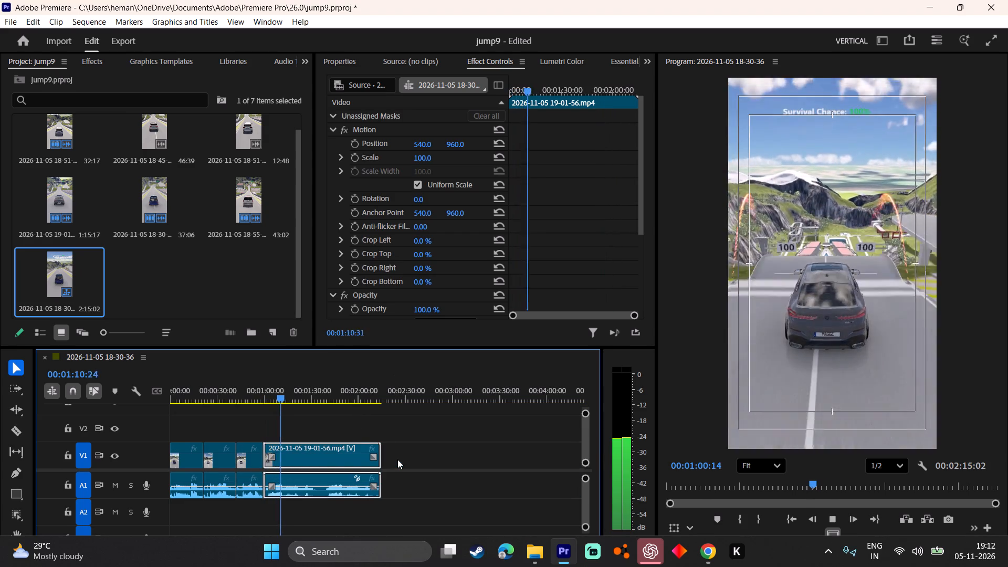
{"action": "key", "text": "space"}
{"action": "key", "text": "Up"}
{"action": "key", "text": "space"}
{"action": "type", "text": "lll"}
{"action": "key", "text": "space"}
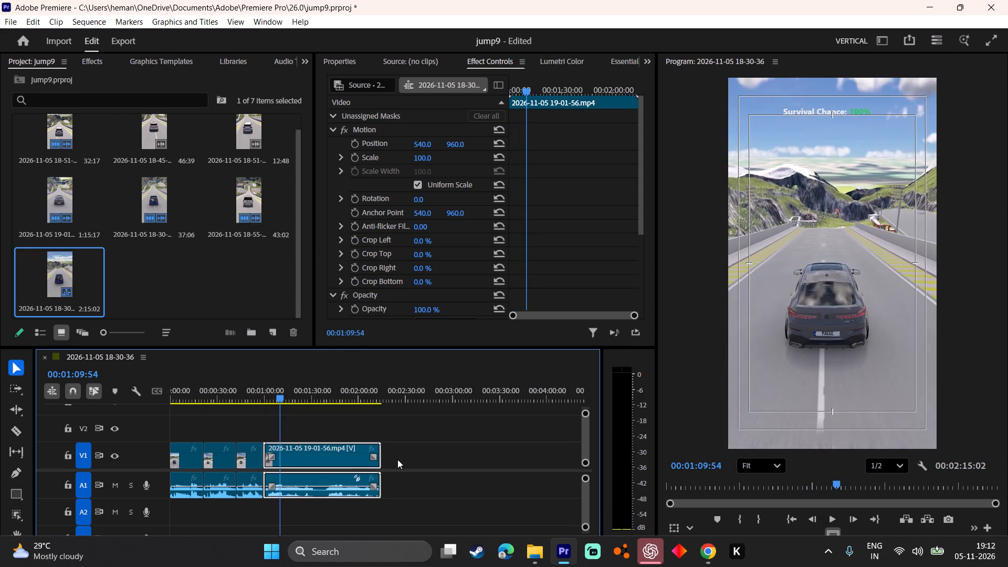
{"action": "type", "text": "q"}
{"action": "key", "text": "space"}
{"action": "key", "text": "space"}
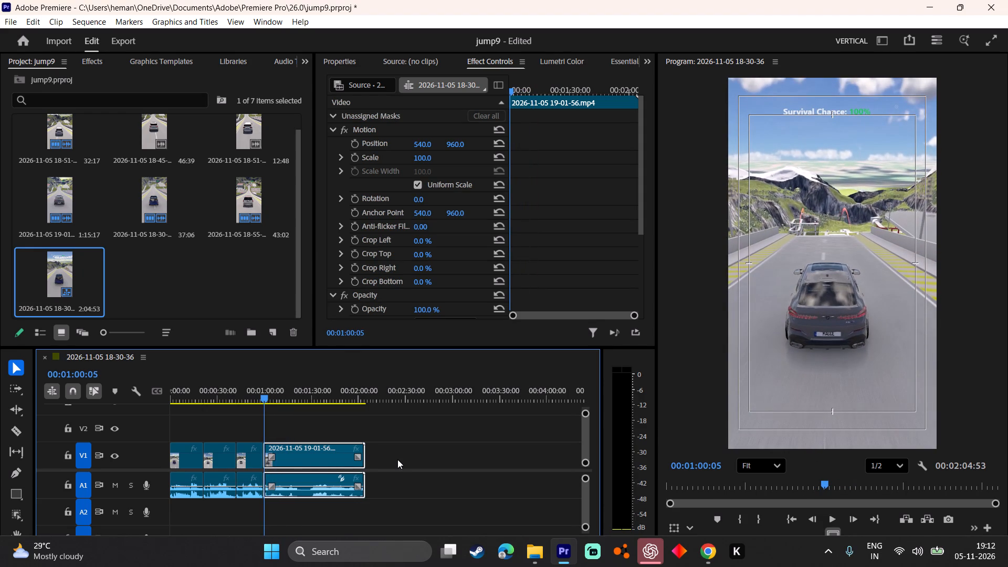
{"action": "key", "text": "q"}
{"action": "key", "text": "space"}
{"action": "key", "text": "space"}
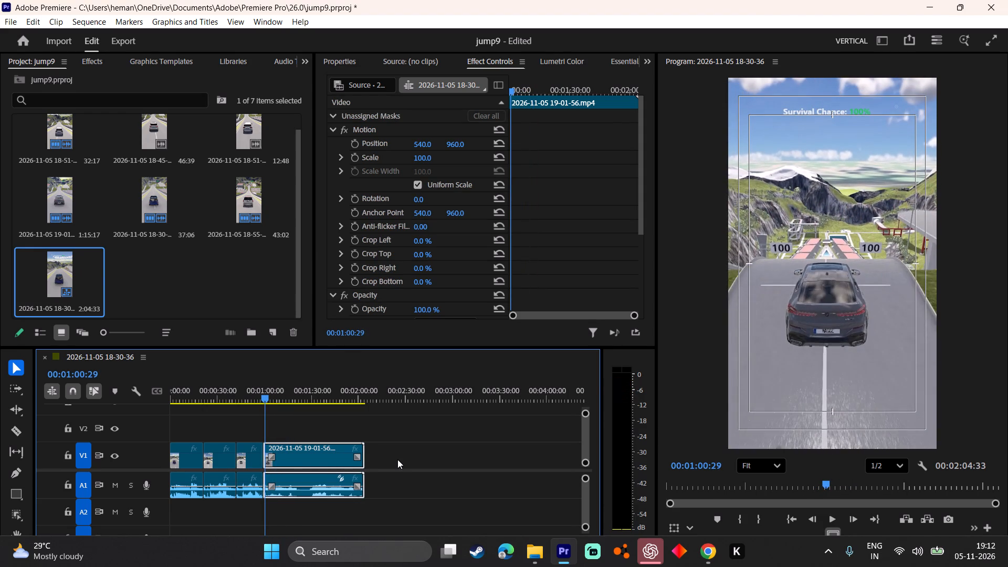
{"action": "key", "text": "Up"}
{"action": "key", "text": "space"}
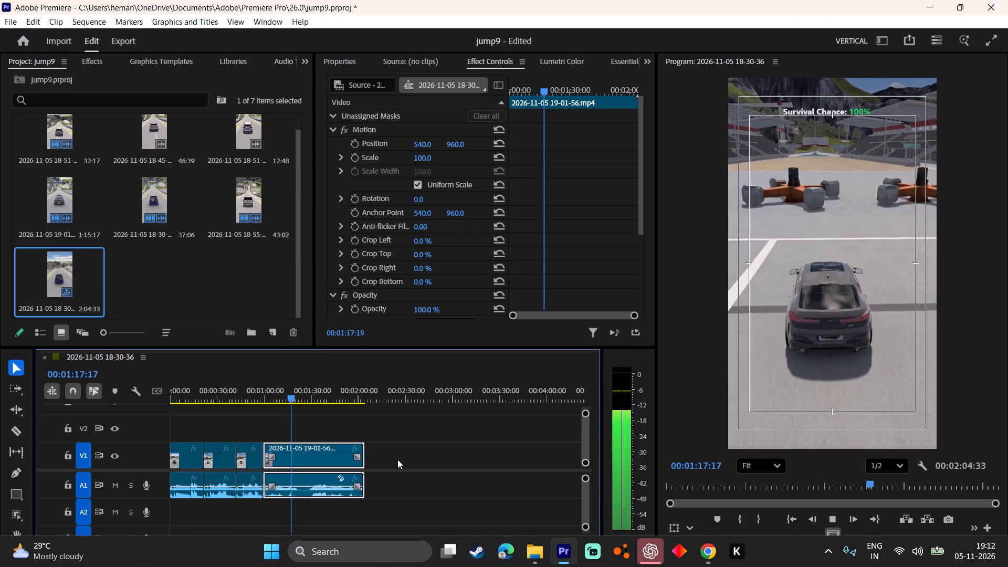
{"action": "type", "text": "ll"}
{"action": "key", "text": "space"}
{"action": "key", "text": "space"}
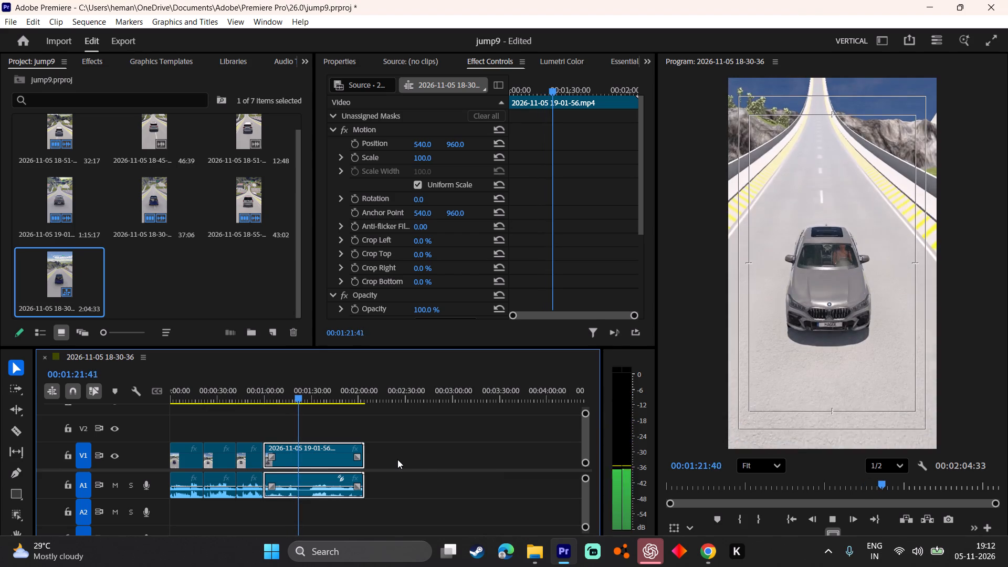
{"action": "key", "text": "l"}
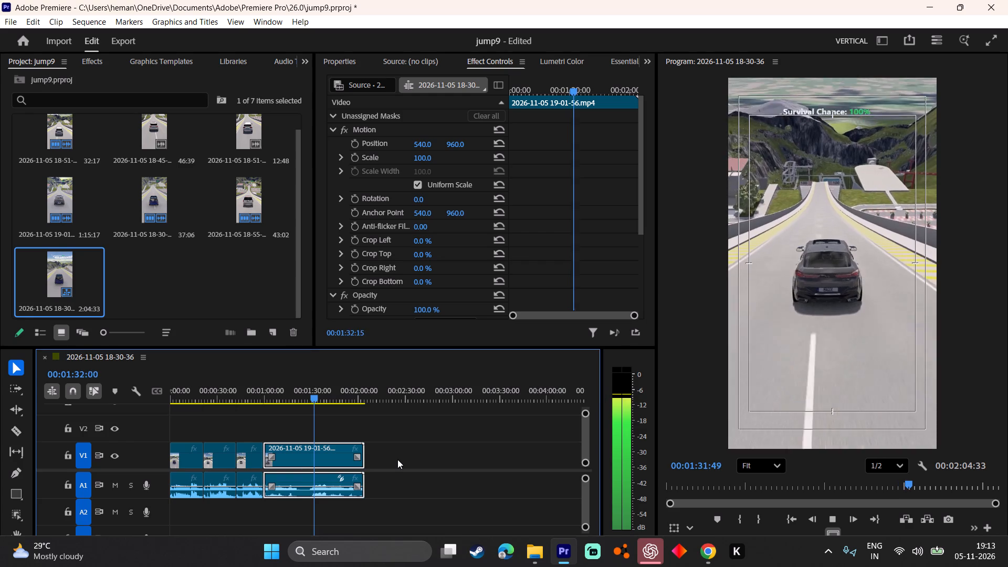
{"action": "type", "text": "l"}
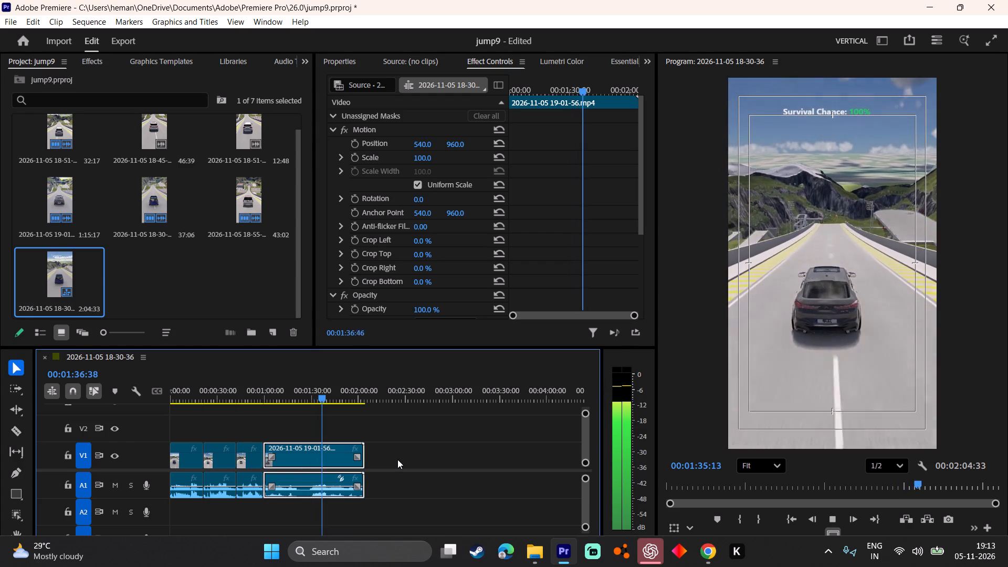
{"action": "key", "text": "space"}
{"action": "key", "text": "space"}
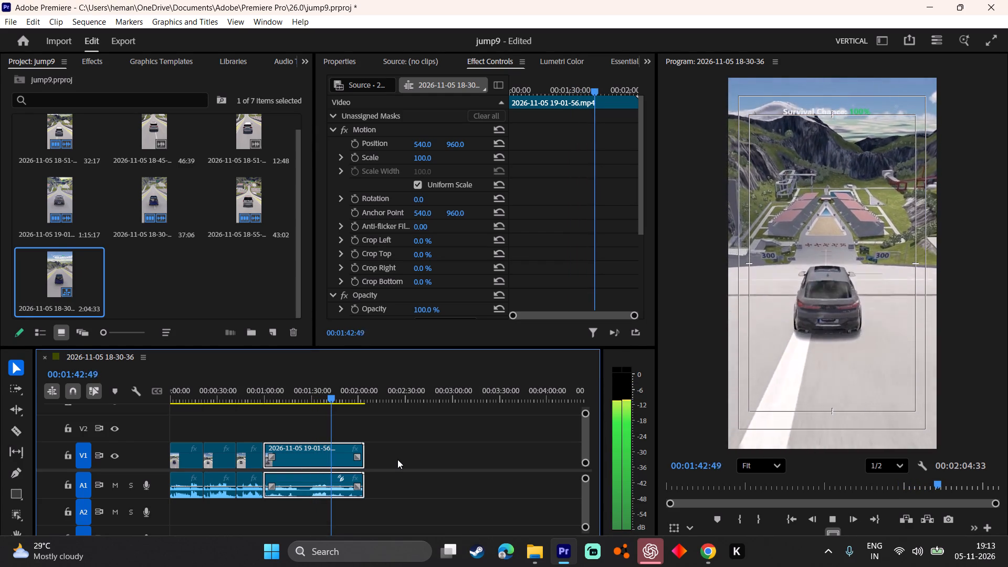
{"action": "key", "text": "space"}
{"action": "key", "text": "Left"}
{"action": "key", "text": "Left"}
{"action": "key", "text": "Left"}
{"action": "key", "text": "Left"}
{"action": "key", "text": "Left"}
{"action": "key", "text": "Left"}
{"action": "key", "text": "Left"}
{"action": "key", "text": "Left"}
{"action": "key", "text": "Left"}
{"action": "key", "text": "Left"}
{"action": "key", "text": "Left"}
{"action": "key", "text": "Left"}
{"action": "key", "text": "Left"}
{"action": "key", "text": "Left"}
{"action": "key", "text": "Left"}
{"action": "key", "text": "Left"}
{"action": "key", "text": "Left"}
{"action": "key", "text": "Left"}
{"action": "key", "text": "Left"}
{"action": "key", "text": "Left"}
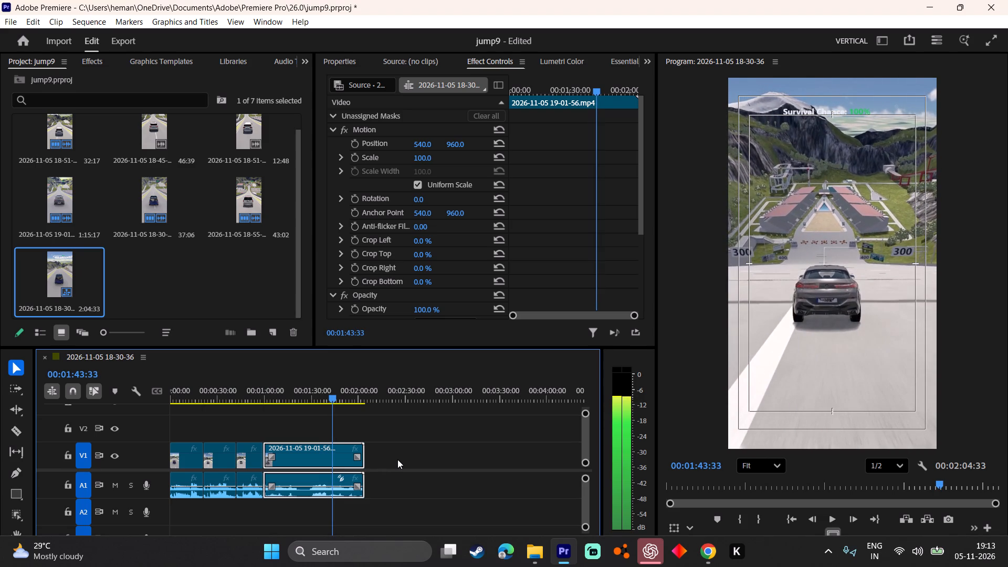
{"action": "key", "text": "shift+Left"}
{"action": "key", "text": "shift+Left"}
{"action": "key", "text": "shift+Left"}
{"action": "key", "text": "shift+Left"}
{"action": "key", "text": "shift+Left"}
{"action": "key", "text": "shift+Left"}
{"action": "key", "text": "shift+Left"}
{"action": "key", "text": "shift+Left"}
{"action": "key", "text": "shift+Left"}
{"action": "key", "text": "shift+Left"}
{"action": "key", "text": "shift+Left"}
{"action": "key", "text": "shift+Left"}
{"action": "key", "text": "shift+Left"}
{"action": "key", "text": "shift+Left"}
{"action": "key", "text": "shift+Left"}
{"action": "key", "text": "shift+Left"}
{"action": "key", "text": "shift+Left"}
{"action": "key", "text": "shift+Left"}
{"action": "key", "text": "shift+Left"}
{"action": "key", "text": "shift+Left"}
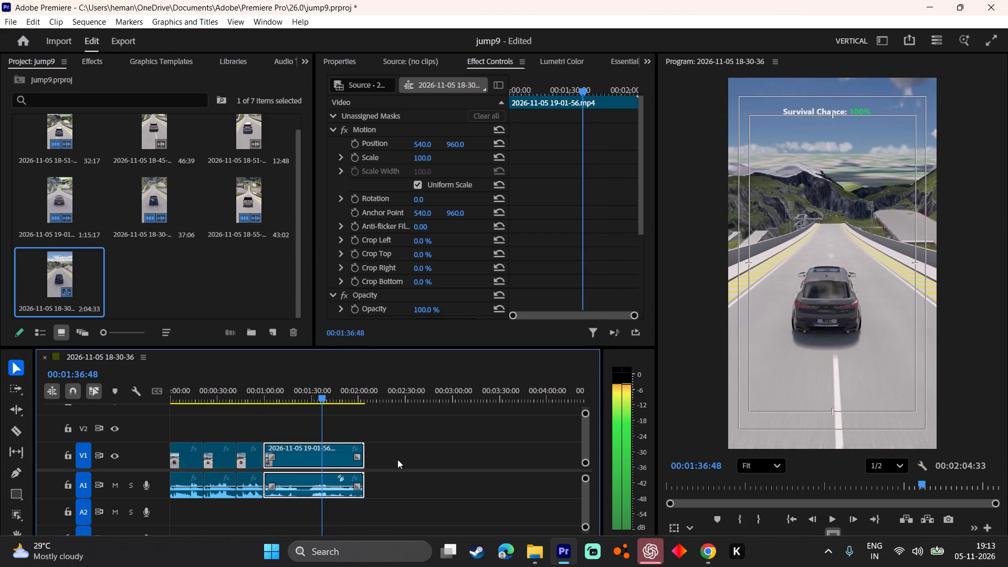
{"action": "key", "text": "shift+Right"}
{"action": "key", "text": "shift+Right"}
{"action": "key", "text": "shift+Right"}
{"action": "key", "text": "shift+Right"}
{"action": "key", "text": "shift+Right"}
{"action": "key", "text": "shift+Right"}
{"action": "key", "text": "shift+Right"}
{"action": "key", "text": "shift+Right"}
{"action": "key", "text": "shift+Right"}
{"action": "key", "text": "shift+Right"}
{"action": "key", "text": "shift+Right"}
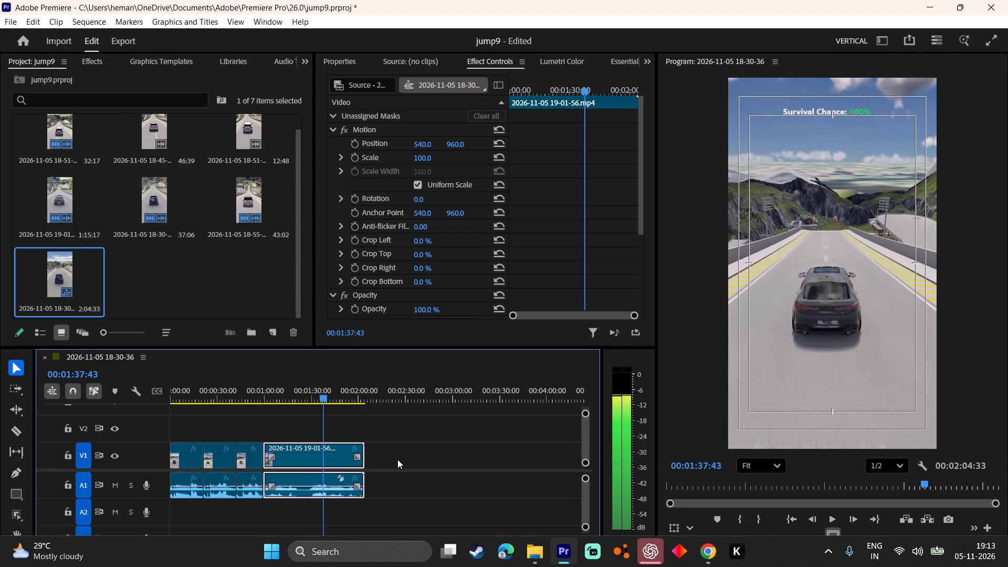
{"action": "key", "text": "shift+Right"}
{"action": "key", "text": "shift+Right"}
{"action": "key", "text": "shift+Right"}
{"action": "key", "text": "shift+Right"}
{"action": "type", "text": "q"}
{"action": "key", "text": "space"}
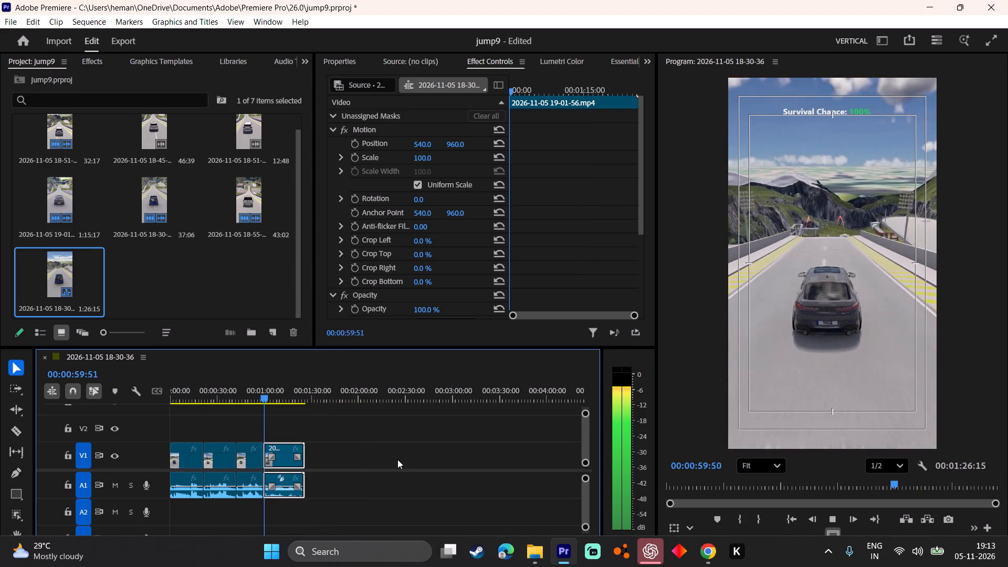
{"action": "key", "text": "space"}
{"action": "key", "text": "Up"}
{"action": "key", "text": "space"}
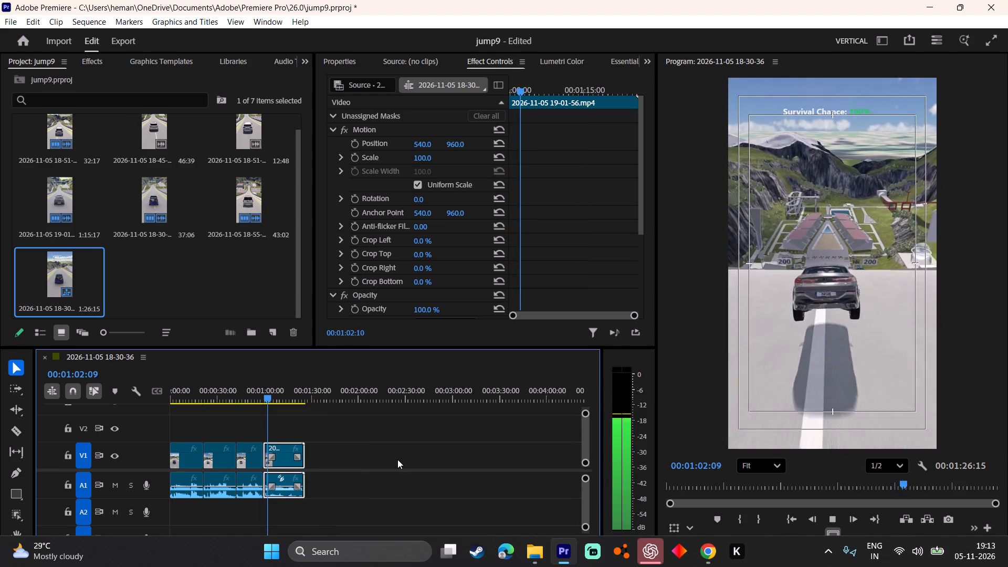
{"action": "type", "text": "=="}
{"action": "key", "text": "minus"}
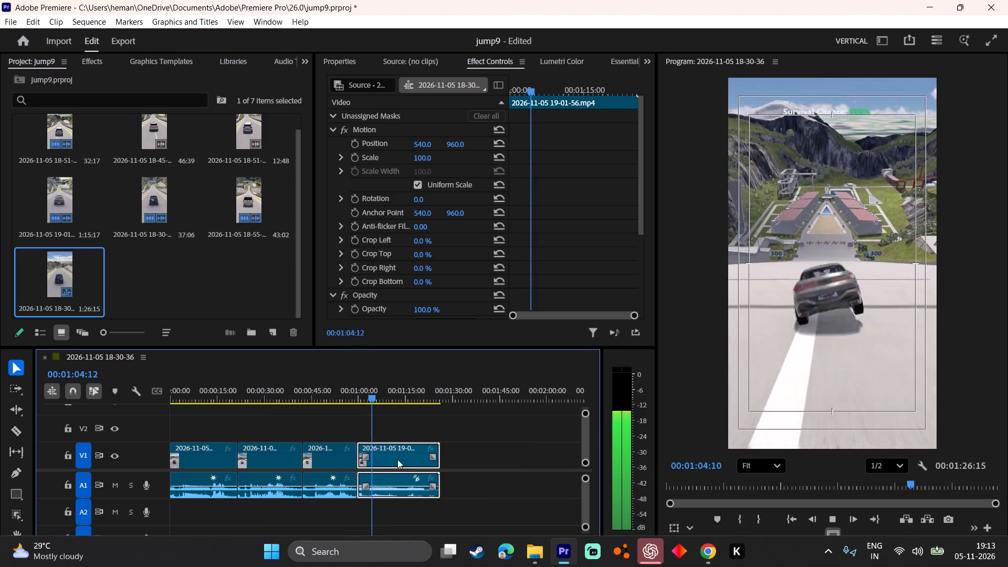
{"action": "left_click", "coordinate": [502, 481]}
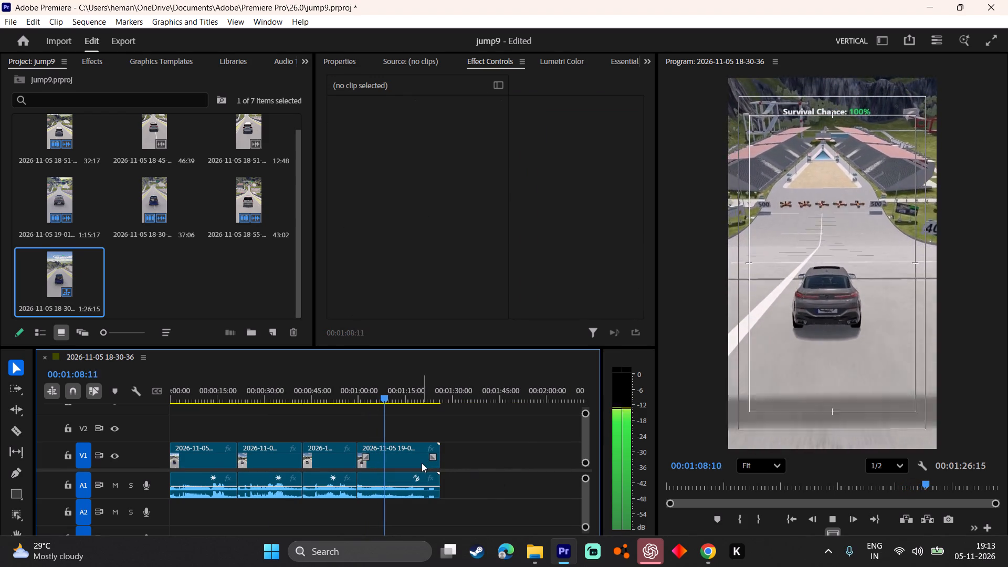
{"action": "left_click", "coordinate": [421, 465]}
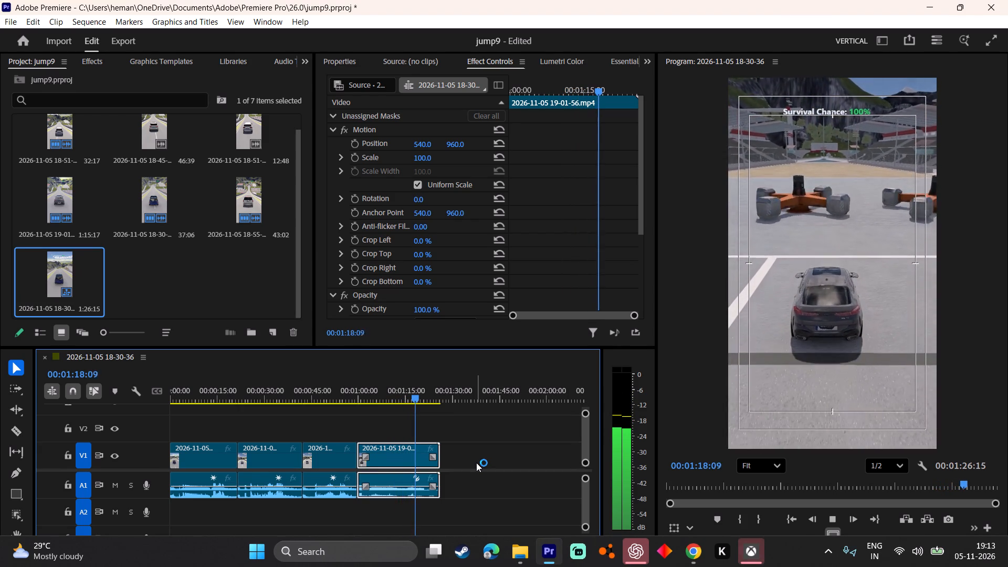
{"action": "key", "text": "space"}
{"action": "type", "text": "w"}
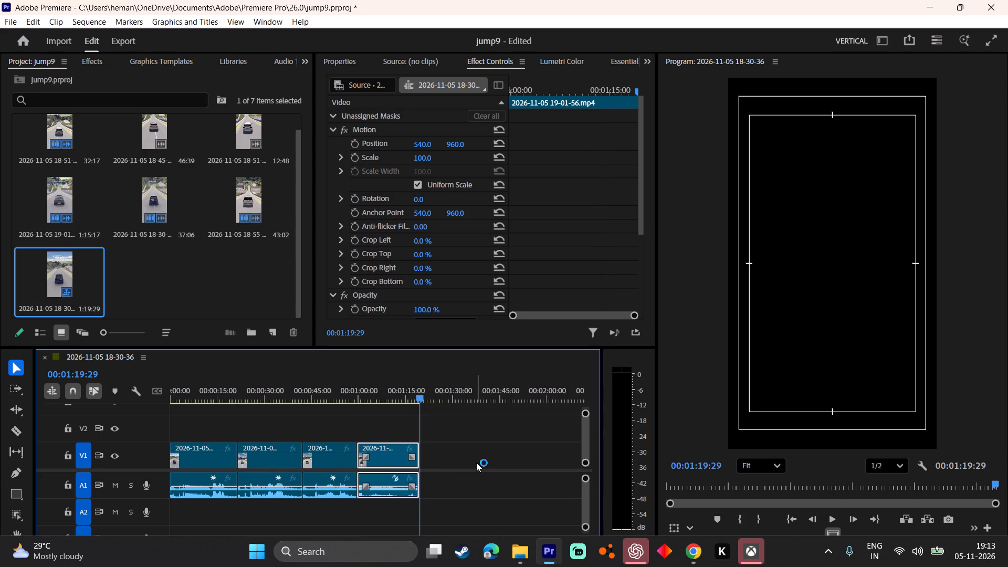
Mark the sequence's out point at 00:01:19:29 and return the playhead to 00:00:00:00.
{"action": "key", "text": "o"}
{"action": "key", "text": "Up"}
{"action": "key", "text": "Up"}
{"action": "key", "text": "Up"}
{"action": "key", "text": "Up"}
{"action": "key", "text": "Up"}
{"action": "key", "text": "Up"}
{"action": "key", "text": "Up"}
{"action": "key", "text": "Up"}
{"action": "key", "text": "Up"}
{"action": "key", "text": "Up"}
{"action": "key", "text": "Up"}
{"action": "key", "text": "Up"}
{"action": "key", "text": "Up"}
{"action": "key", "text": "Up"}
{"action": "key", "text": "Up"}
{"action": "key", "text": "Up"}
{"action": "key", "text": "Up"}
{"action": "key", "text": "Up"}
{"action": "key", "text": "Up"}
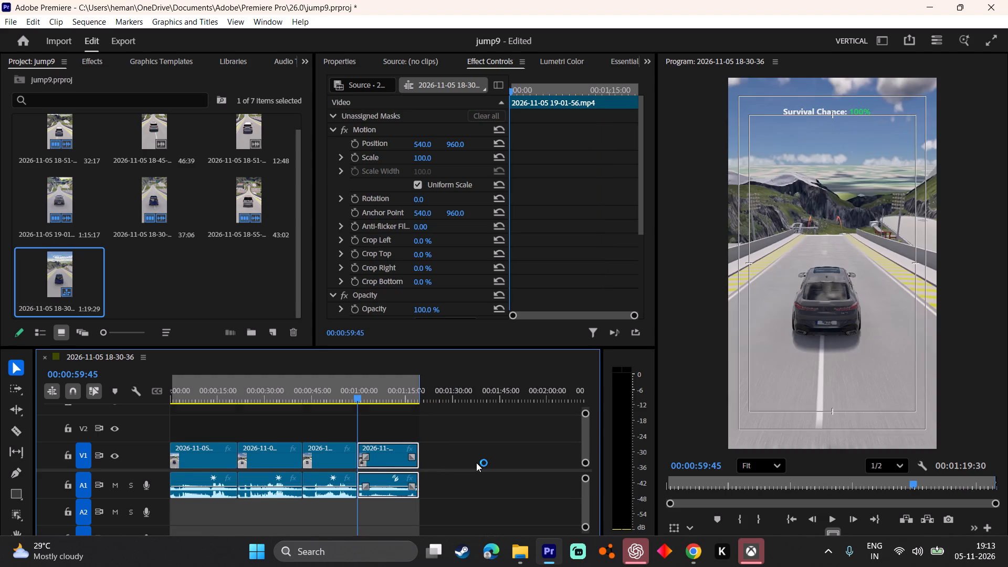
Save the jump9 project.
{"action": "key", "text": "ctrl+s"}
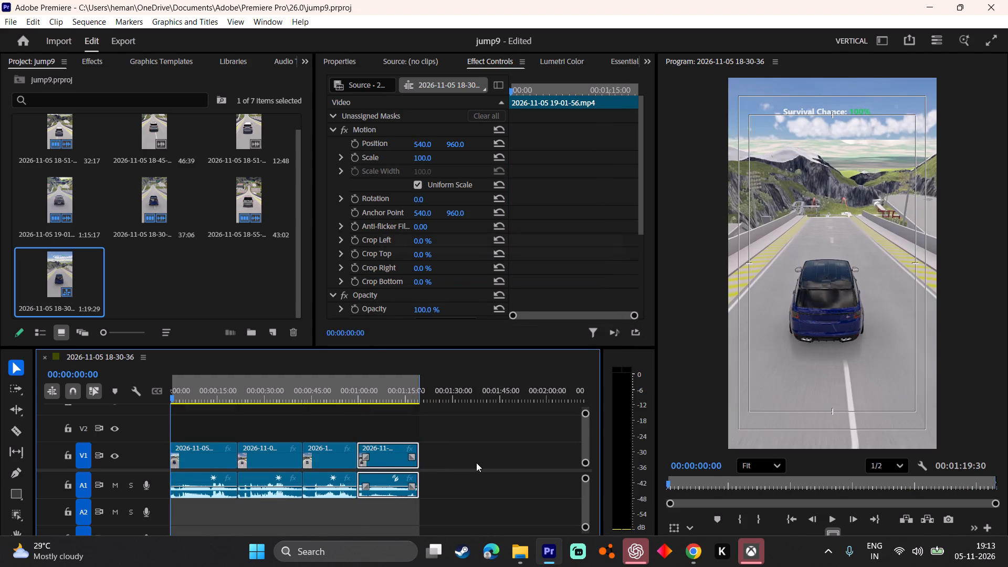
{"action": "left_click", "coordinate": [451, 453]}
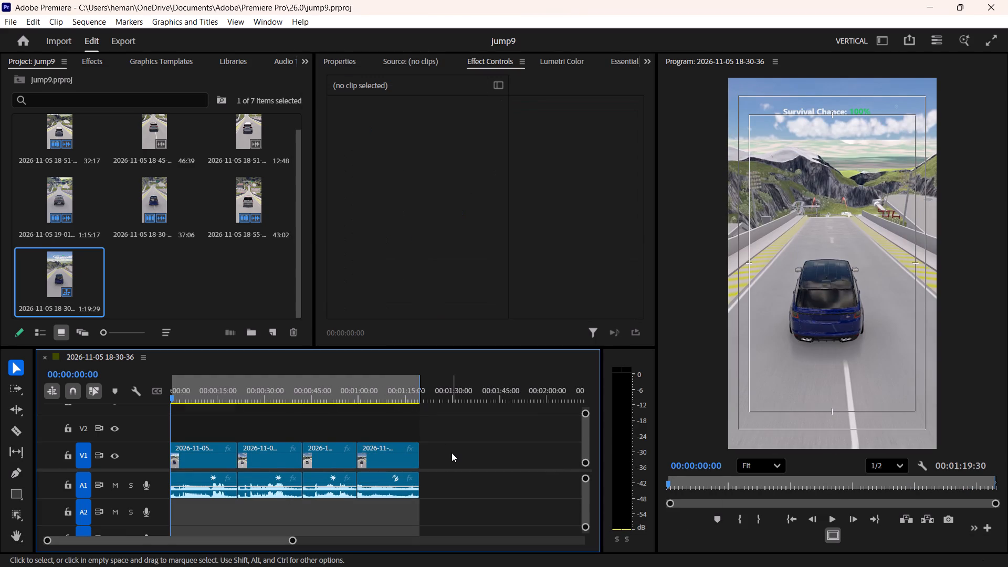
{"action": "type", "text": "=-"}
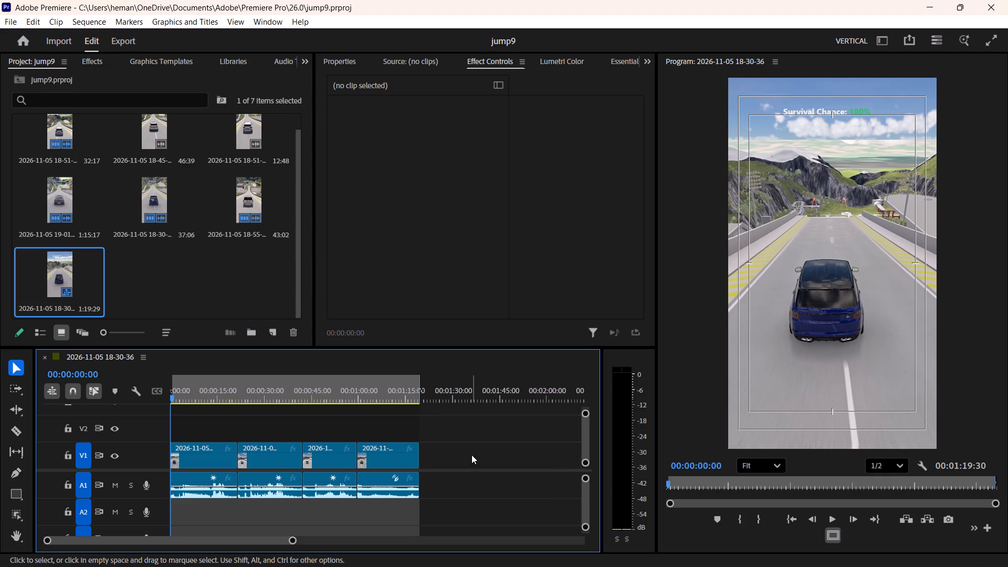
{"action": "left_click", "coordinate": [20, 39]}
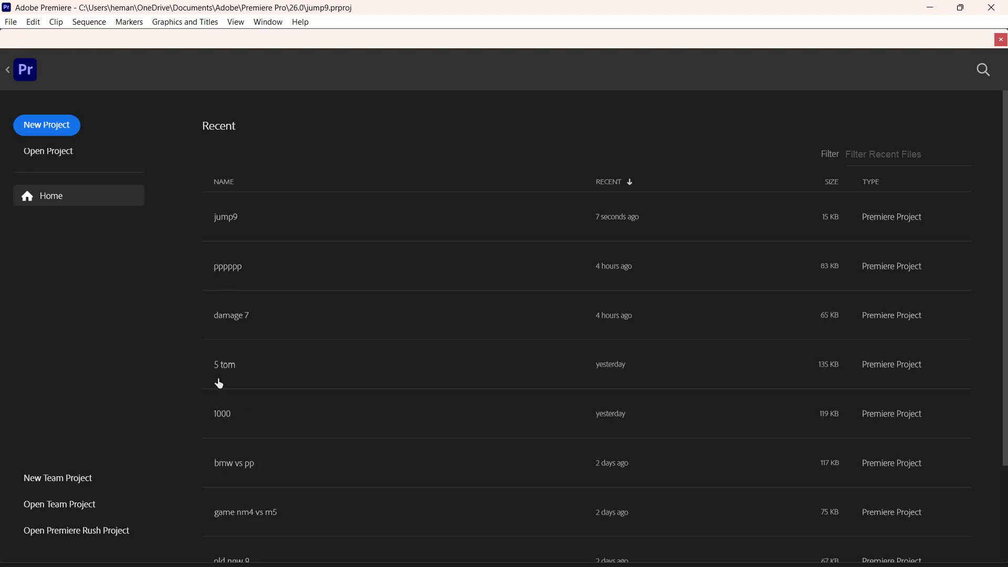
{"action": "left_click", "coordinate": [278, 245]}
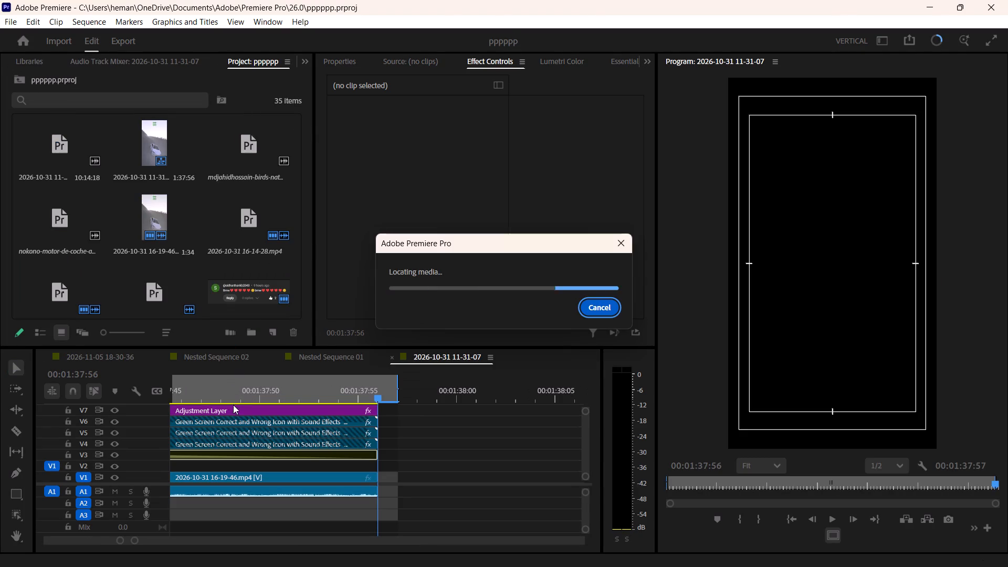
{"action": "left_click", "coordinate": [721, 424]}
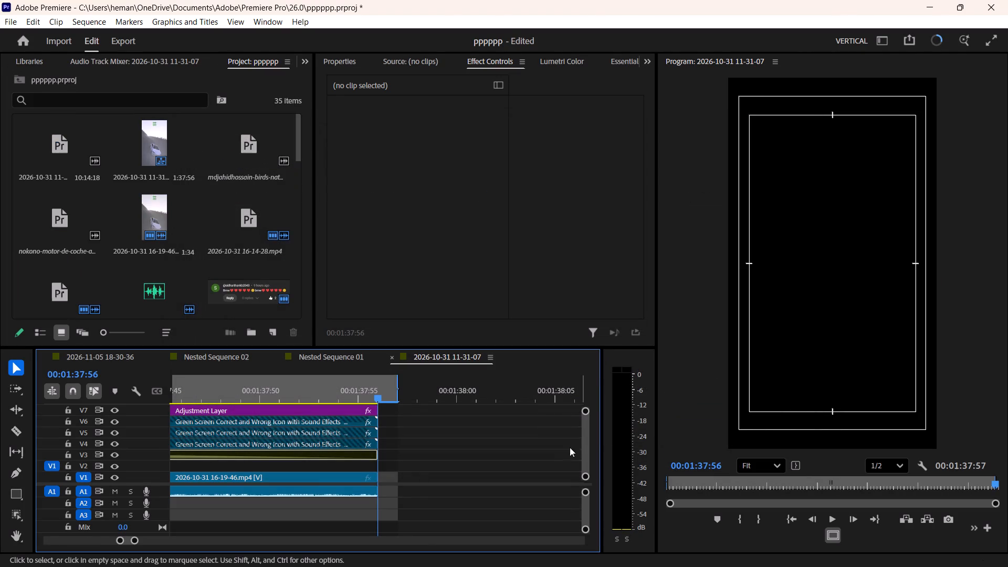
{"action": "left_click_drag", "start_coordinate": [312, 397], "coordinate": [286, 399]}
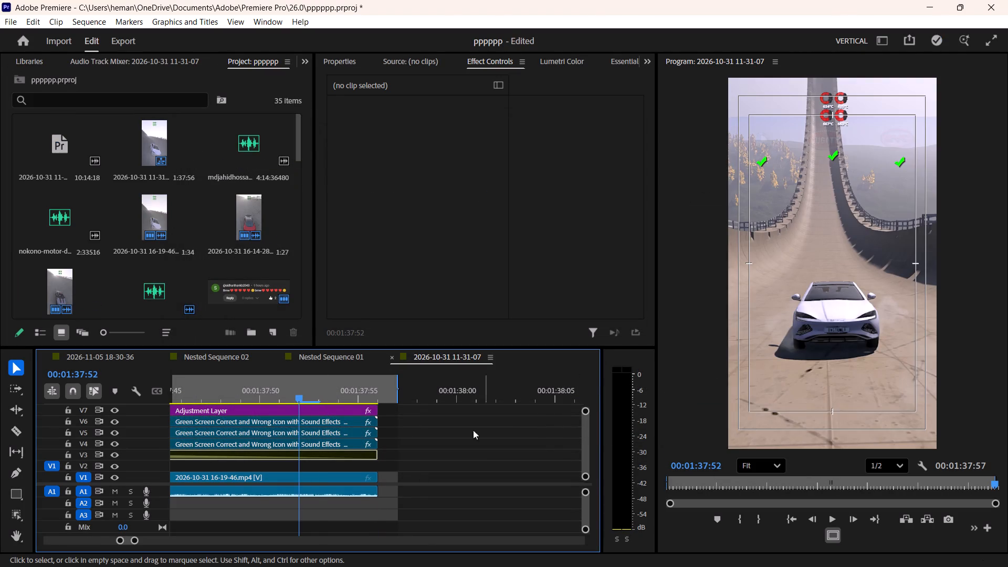
{"action": "left_click_drag", "start_coordinate": [286, 394], "coordinate": [135, 409]}
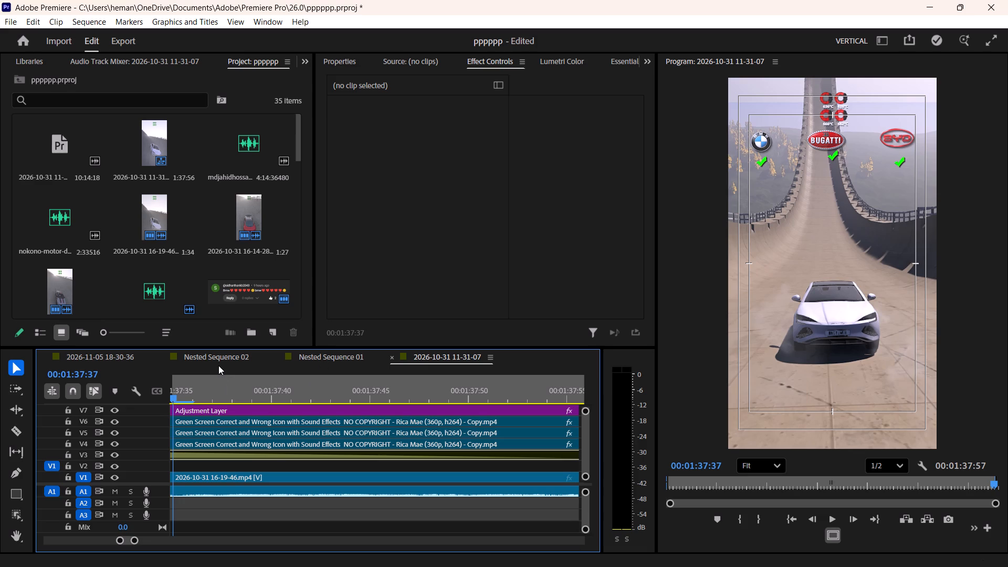
{"action": "left_click", "coordinate": [218, 365]}
{"action": "left_click", "coordinate": [215, 358]}
{"action": "left_click", "coordinate": [165, 358]}
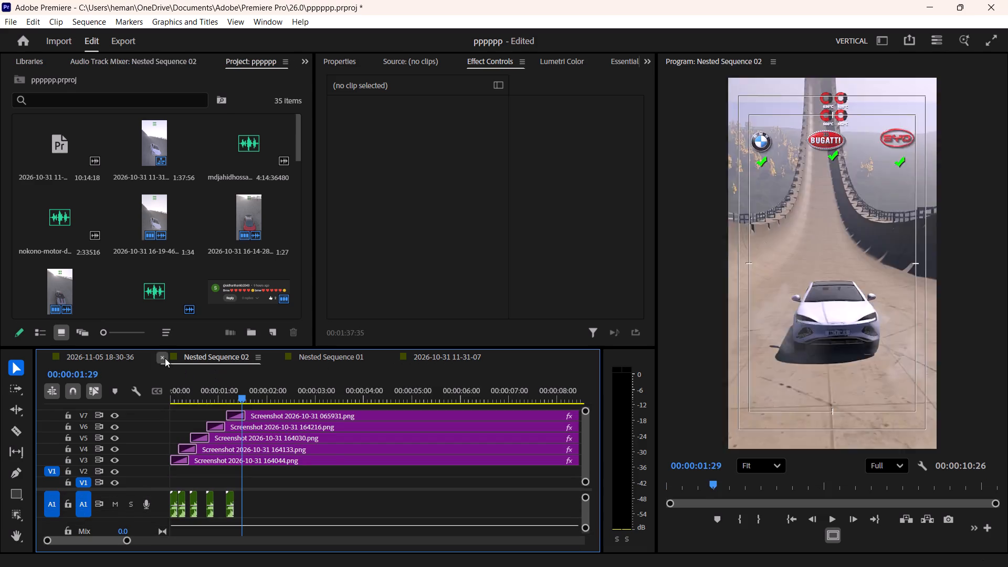
{"action": "left_click", "coordinate": [165, 358]}
{"action": "left_click", "coordinate": [165, 358]}
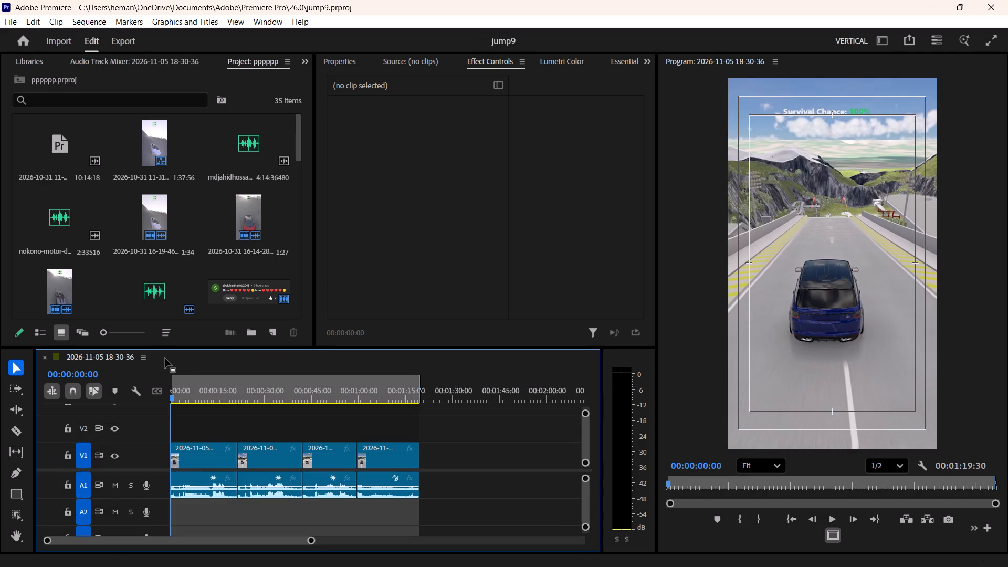
{"action": "left_click", "coordinate": [20, 49]}
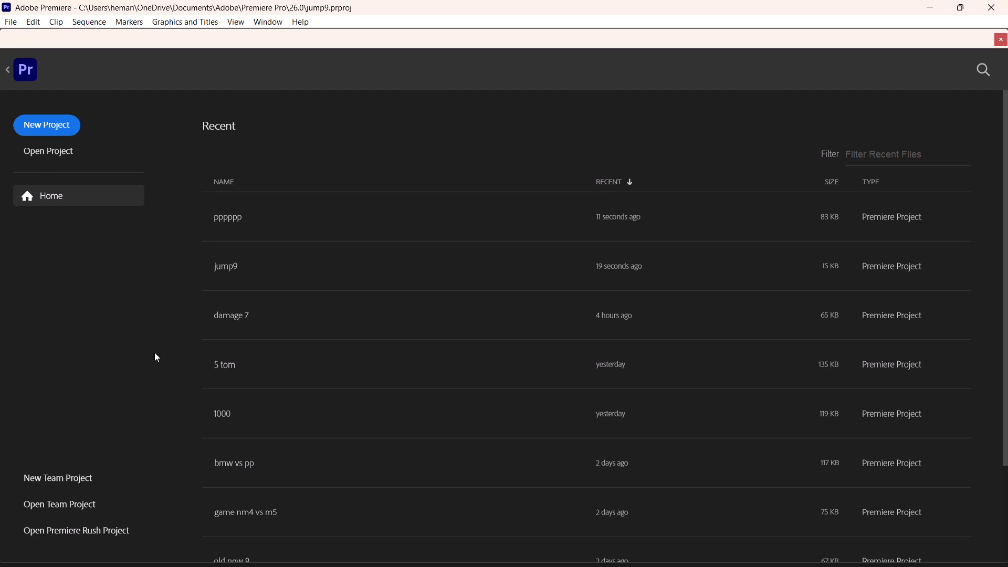
{"action": "left_click", "coordinate": [266, 331]}
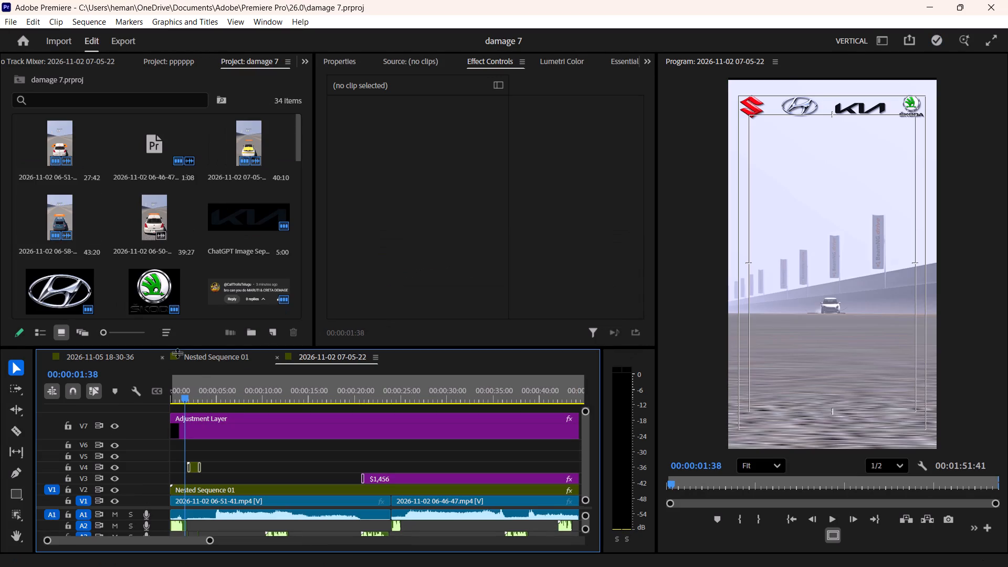
{"action": "left_click", "coordinate": [280, 360]}
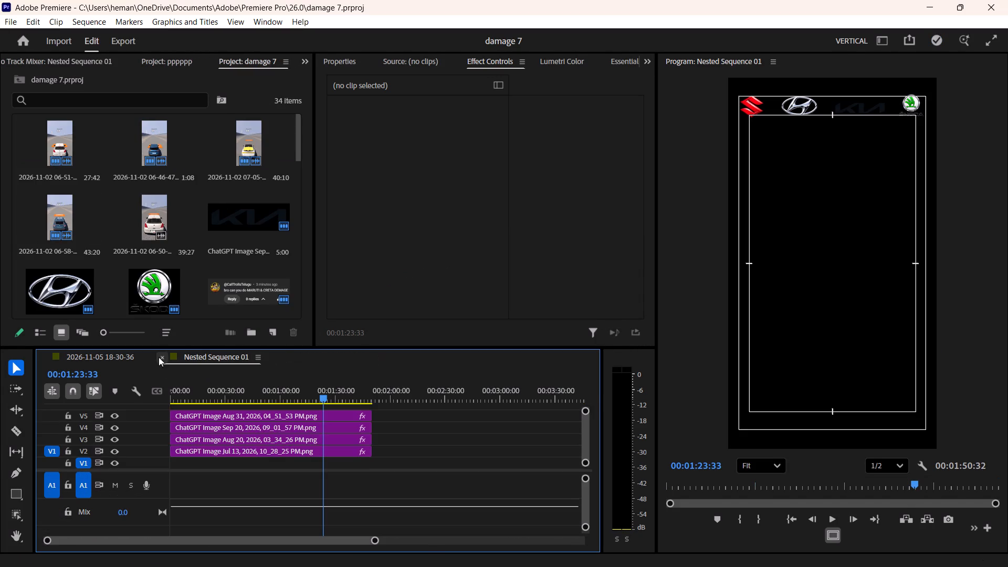
{"action": "left_click", "coordinate": [159, 357]}
{"action": "left_click", "coordinate": [28, 36]}
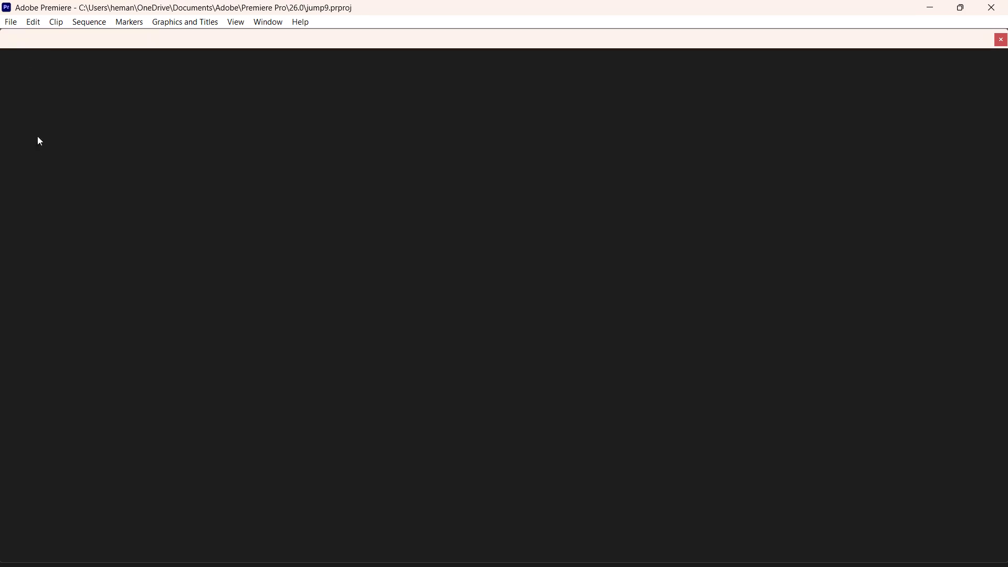
{"action": "left_click", "coordinate": [256, 421]}
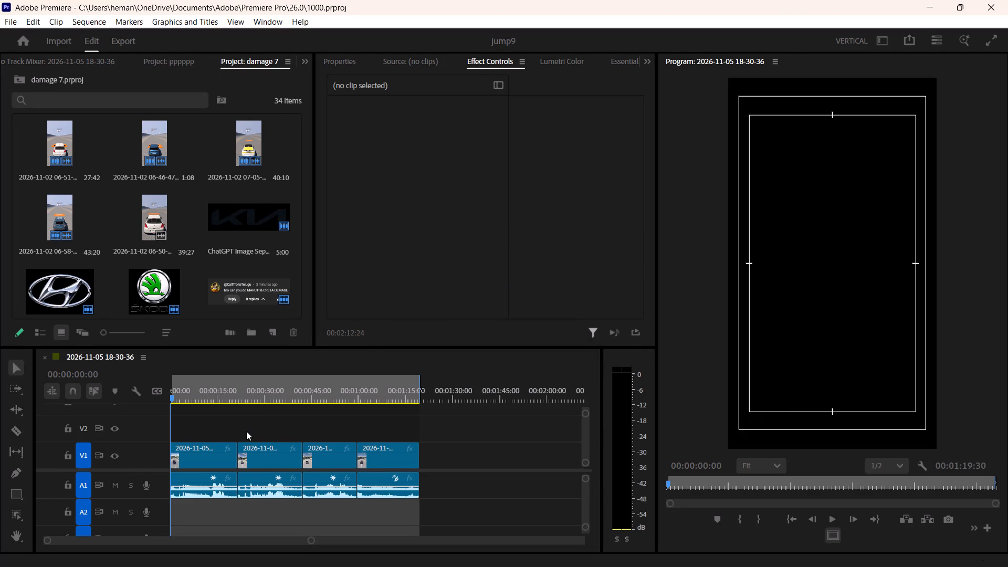
{"action": "left_click_drag", "start_coordinate": [194, 390], "coordinate": [205, 394]}
{"action": "left_click_drag", "start_coordinate": [227, 462], "coordinate": [188, 401]}
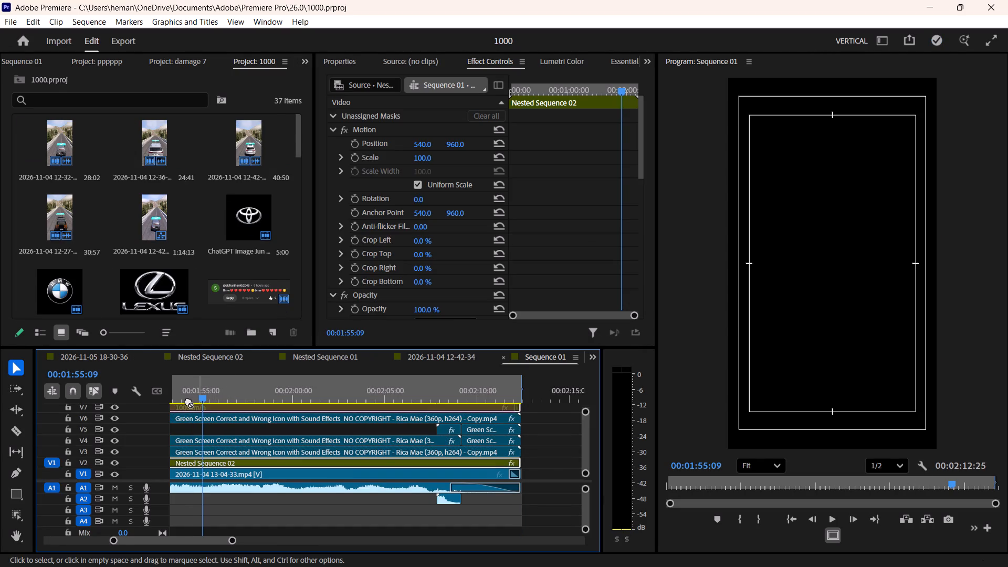
{"action": "left_click_drag", "start_coordinate": [188, 401], "coordinate": [119, 379]}
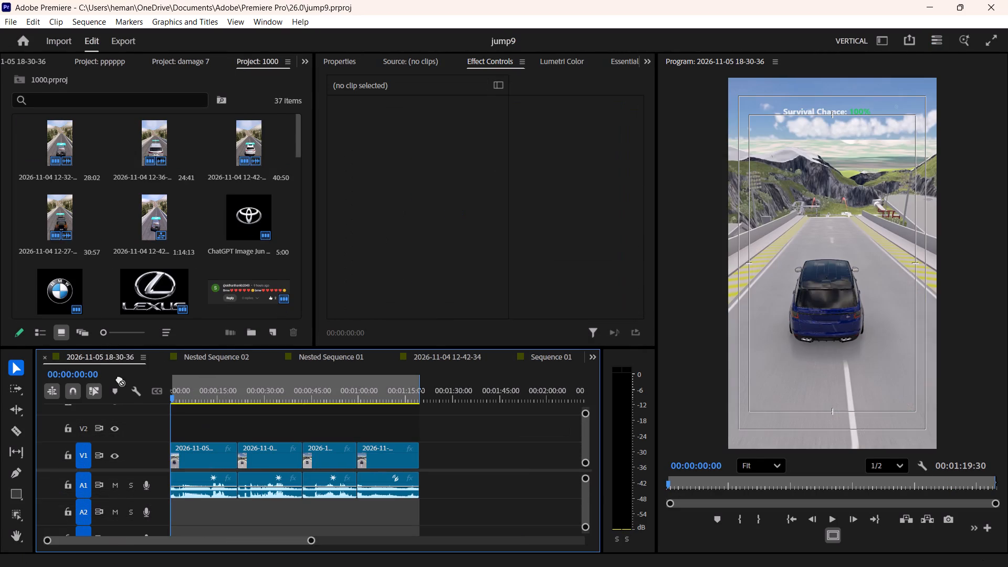
{"action": "left_click_drag", "start_coordinate": [119, 379], "coordinate": [173, 436]}
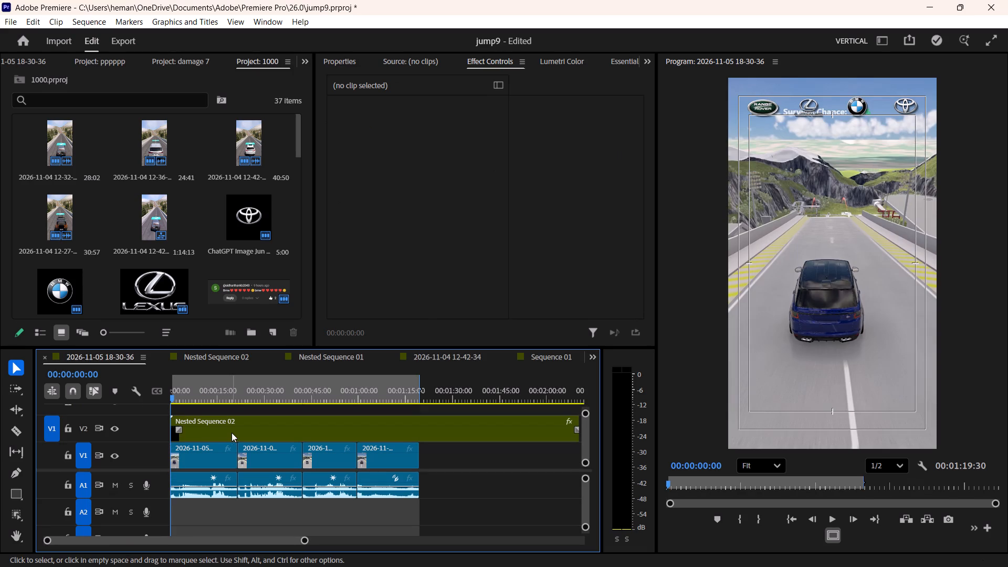
Set the Nested Sequence 02 clip's scale to 77 and its vertical position to 908, below the Survival Chance text.
{"action": "left_click", "coordinate": [232, 432]}
{"action": "left_click_drag", "start_coordinate": [425, 160], "coordinate": [411, 163]}
{"action": "left_click_drag", "start_coordinate": [466, 146], "coordinate": [440, 149]}
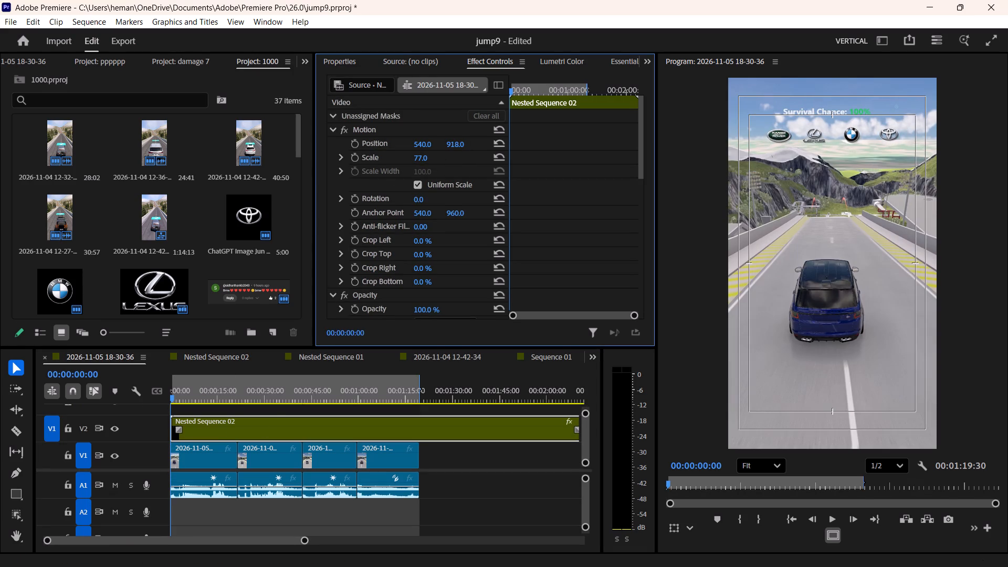
{"action": "left_click_drag", "start_coordinate": [440, 149], "coordinate": [434, 149]}
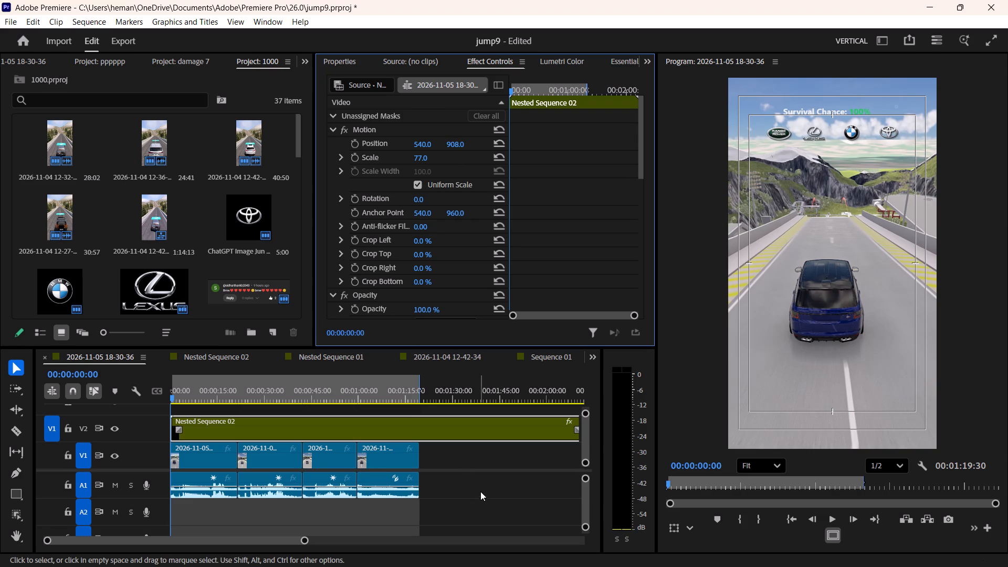
{"action": "left_click", "coordinate": [483, 493]}
Check the logo row against the footage up to 00:00:25:18 and open Nested Sequence 02 to see its logo layers.
{"action": "left_click", "coordinate": [233, 427]}
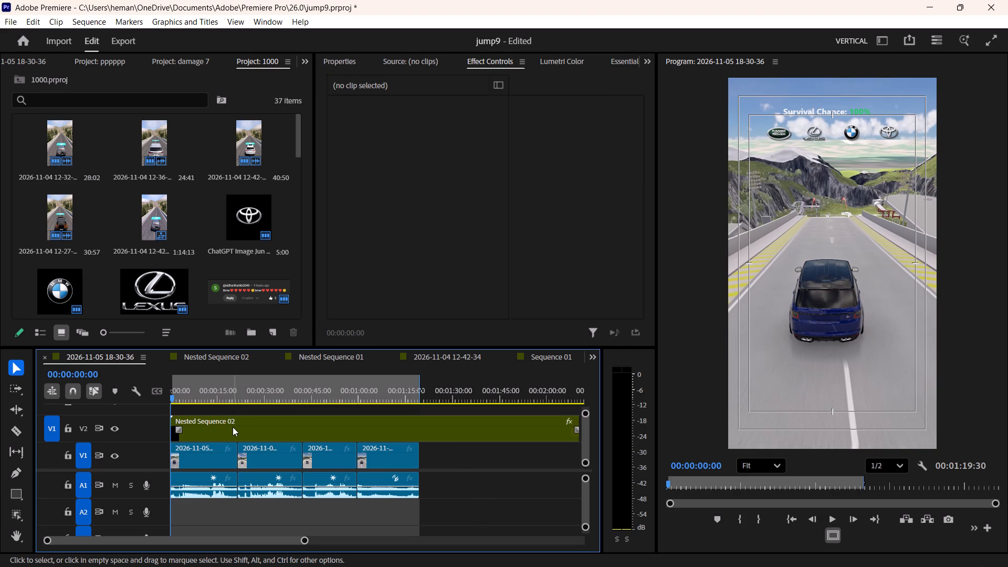
{"action": "left_click_drag", "start_coordinate": [205, 378], "coordinate": [219, 379]}
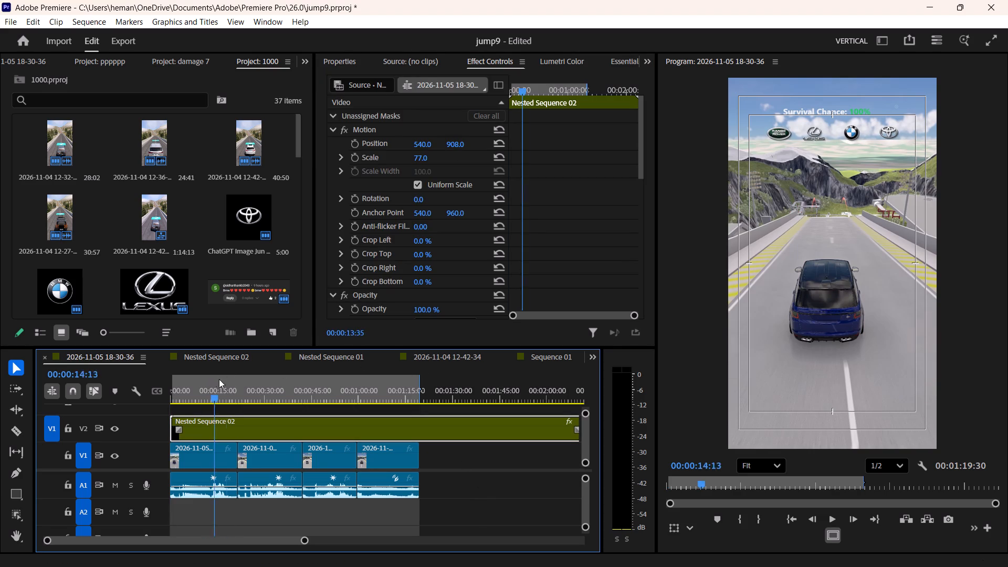
{"action": "left_click_drag", "start_coordinate": [219, 379], "coordinate": [251, 385]}
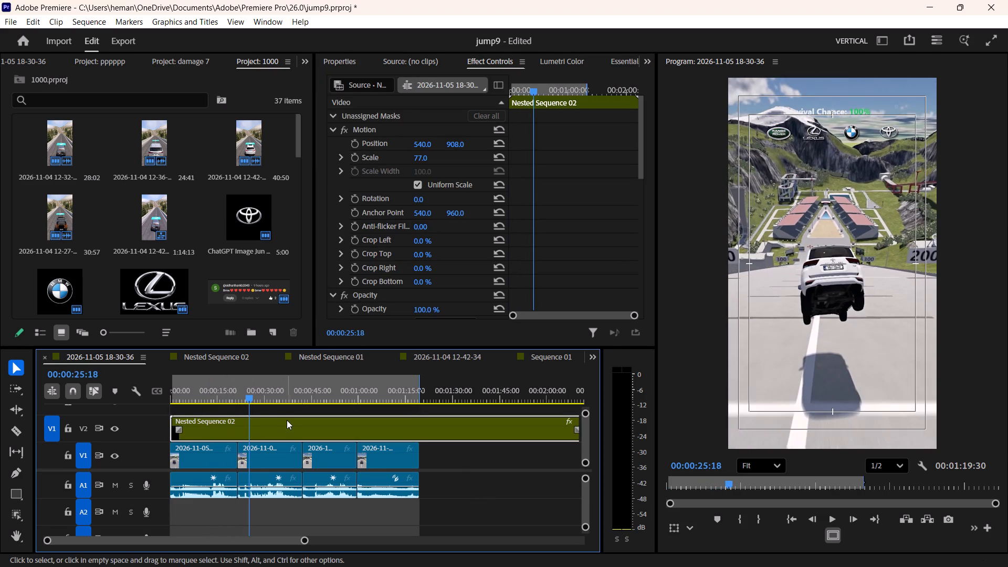
{"action": "double_click", "coordinate": [290, 420]}
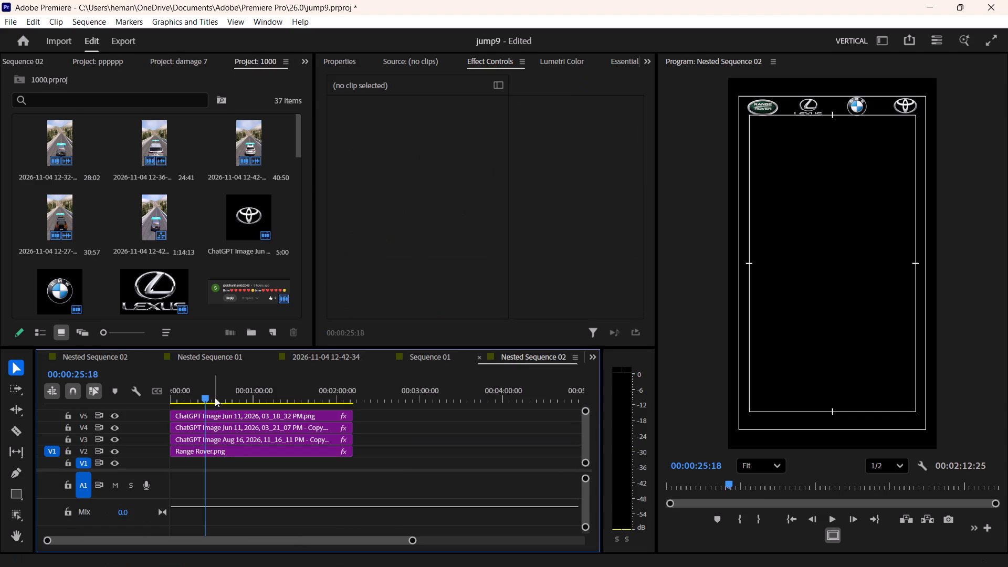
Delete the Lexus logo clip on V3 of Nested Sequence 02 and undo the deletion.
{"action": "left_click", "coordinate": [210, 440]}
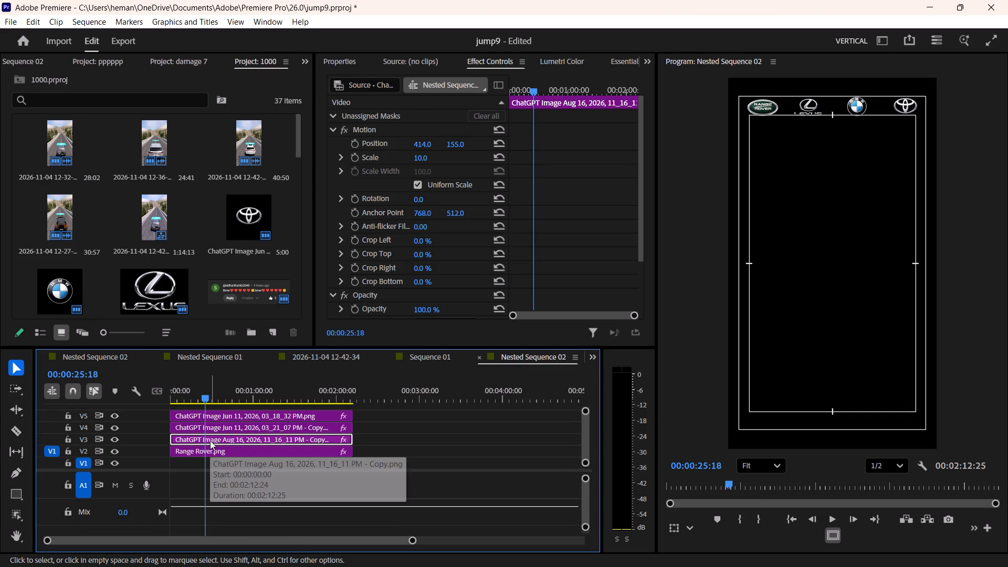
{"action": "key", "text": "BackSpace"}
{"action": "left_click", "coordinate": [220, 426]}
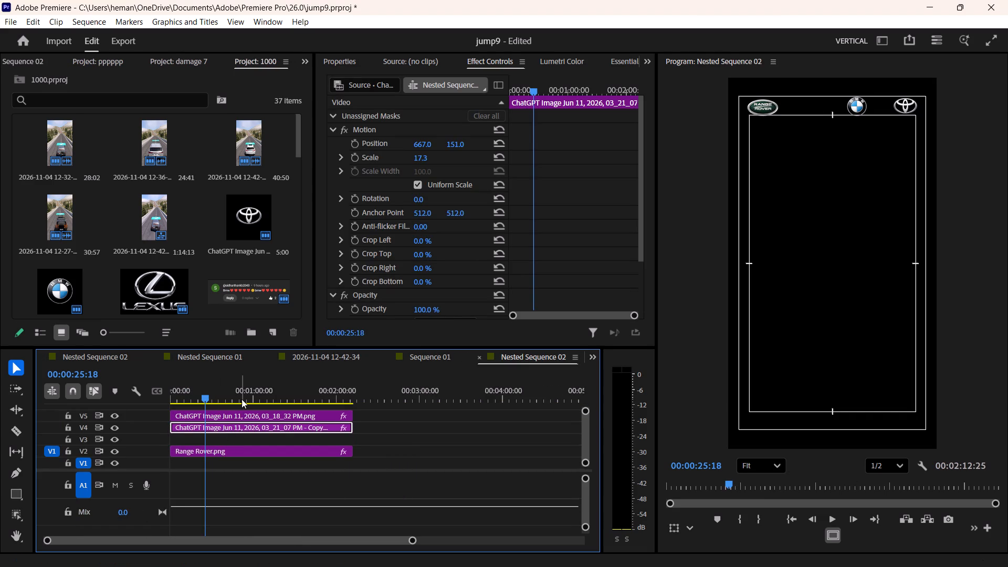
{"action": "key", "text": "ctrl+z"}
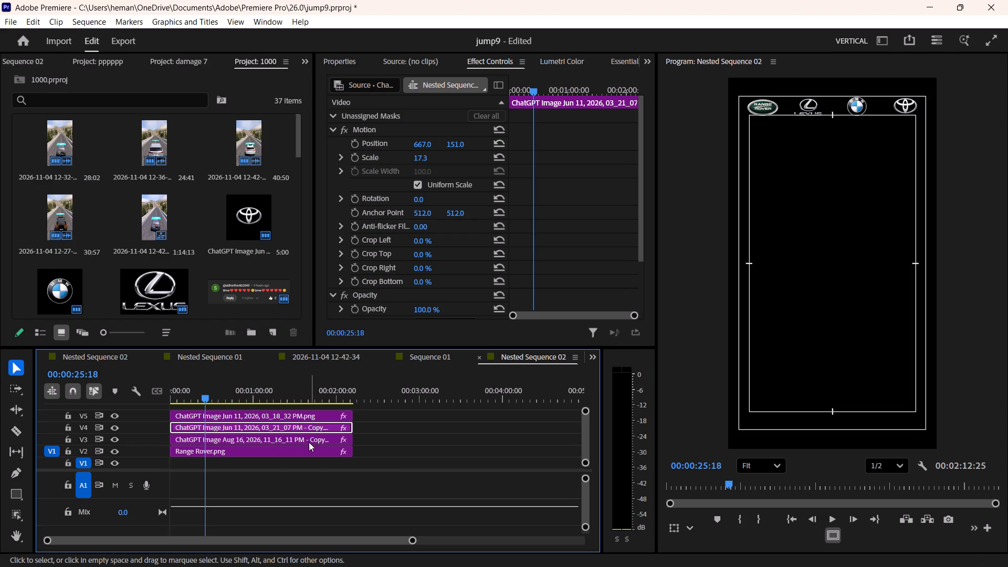
Move the BMW logo clip from V4 to V3, past the end of the other logo clips, starting at about 00:02:30.
{"action": "left_click_drag", "start_coordinate": [238, 427], "coordinate": [346, 427]}
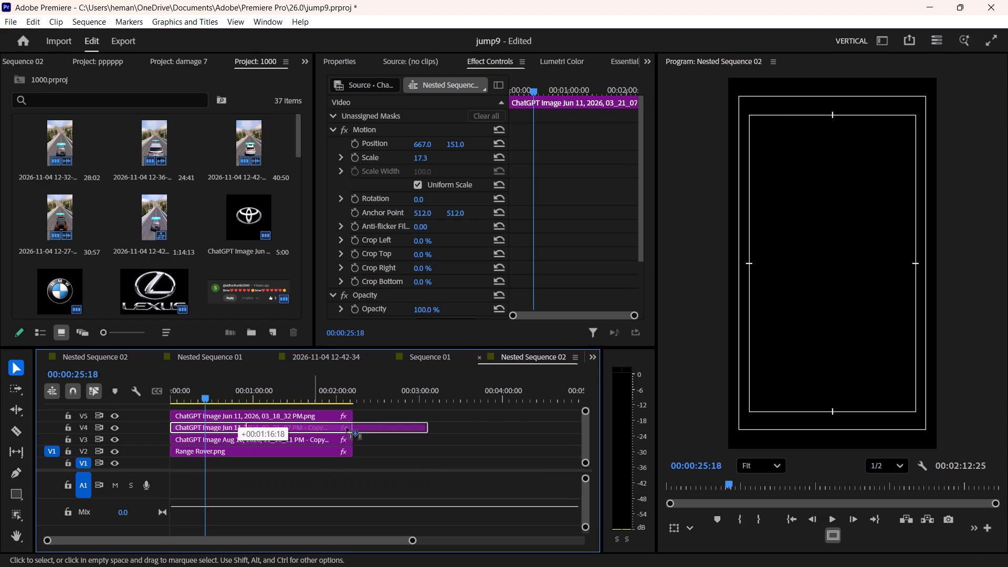
{"action": "left_click_drag", "start_coordinate": [346, 427], "coordinate": [445, 434]}
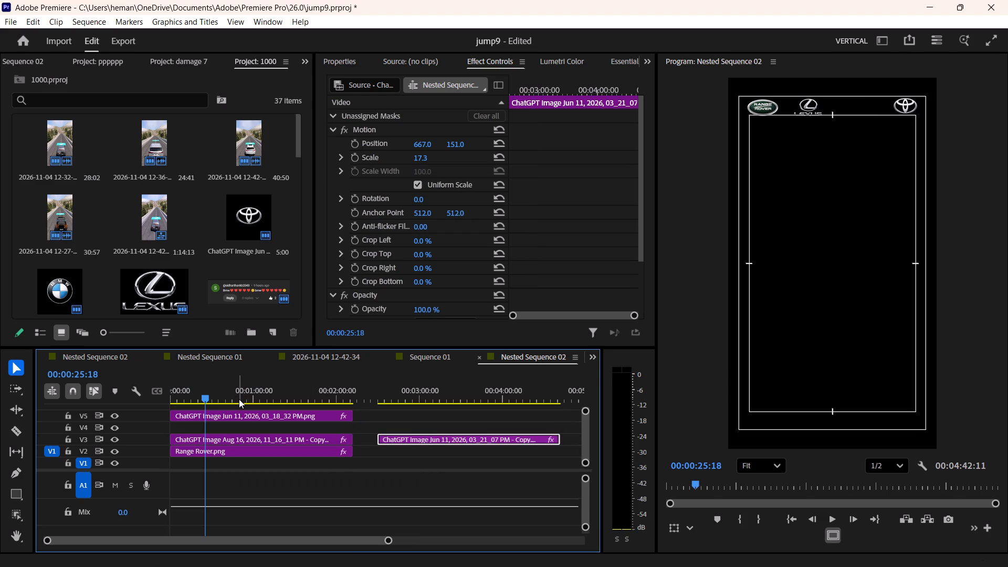
Set the Toyota logo clip's horizontal position to 424, over the Lexus logo's place in the row.
{"action": "left_click", "coordinate": [207, 417]}
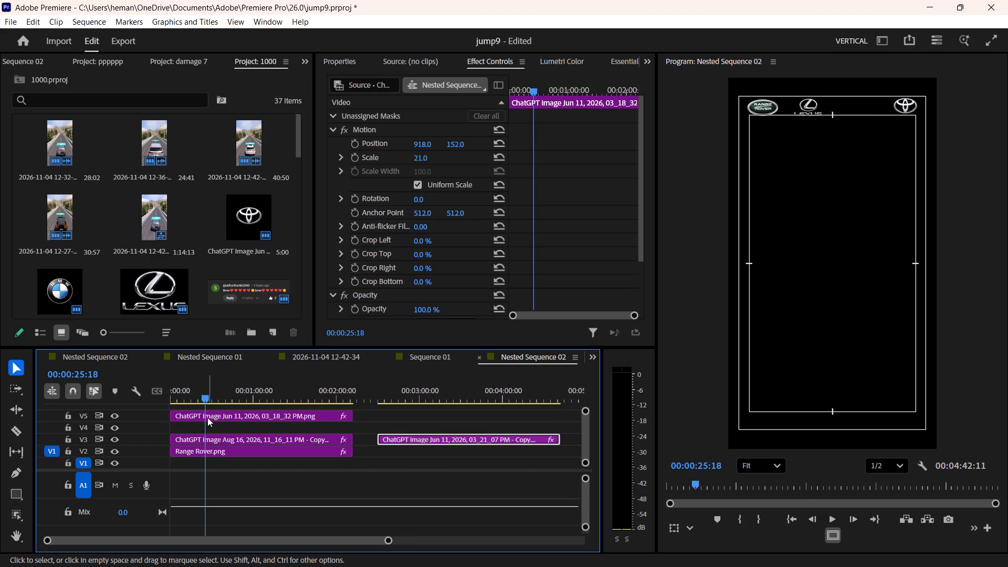
{"action": "left_click_drag", "start_coordinate": [421, 143], "coordinate": [159, 209]}
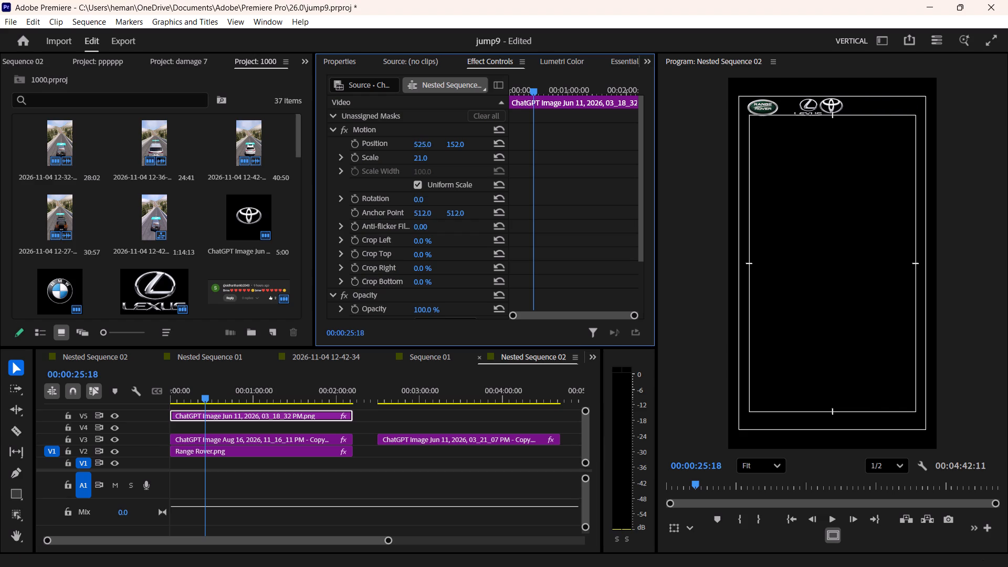
{"action": "left_click_drag", "start_coordinate": [159, 209], "coordinate": [96, 220]}
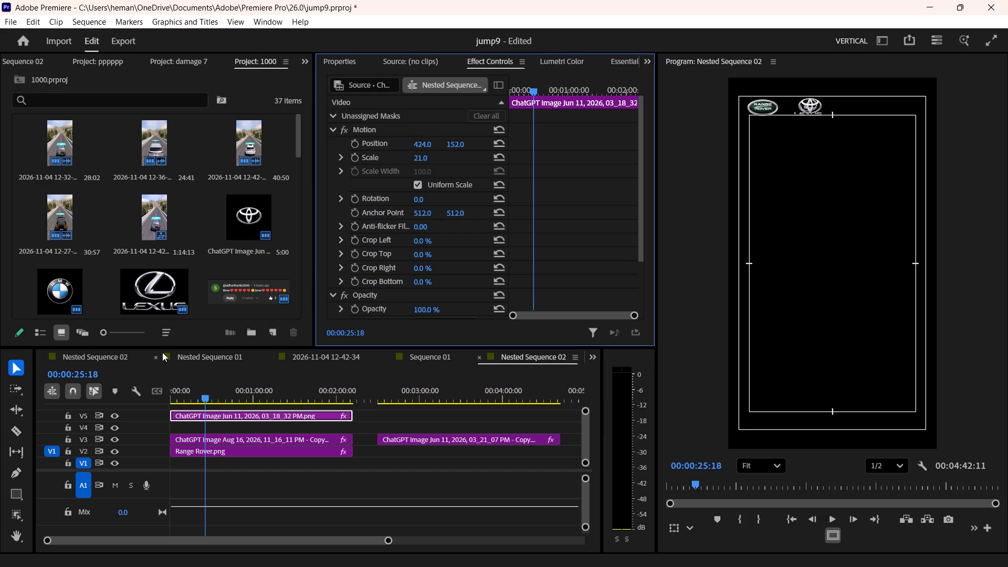
{"action": "left_click", "coordinate": [110, 355]}
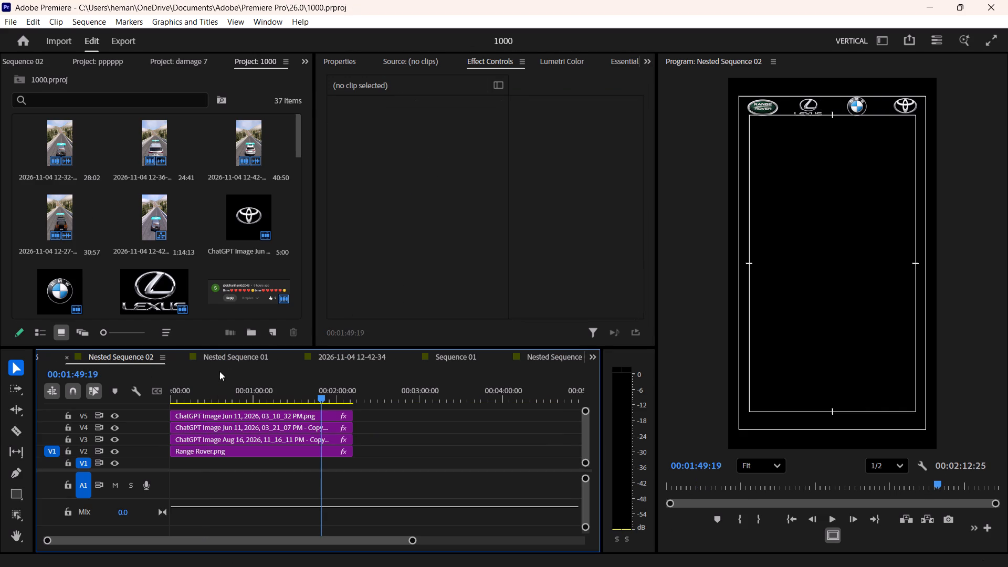
{"action": "left_click", "coordinate": [352, 349]}
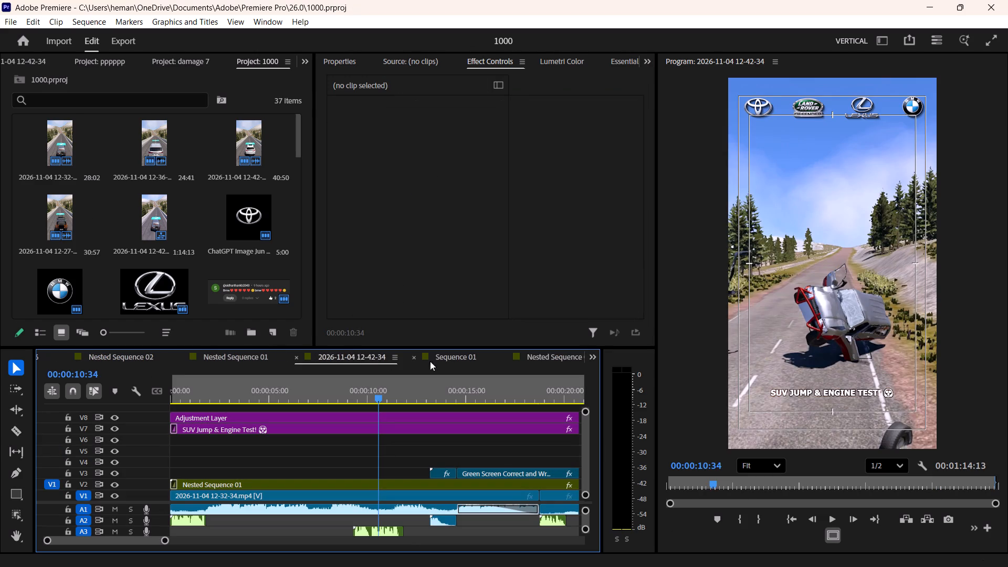
{"action": "left_click", "coordinate": [551, 357]}
{"action": "left_click", "coordinate": [594, 357]}
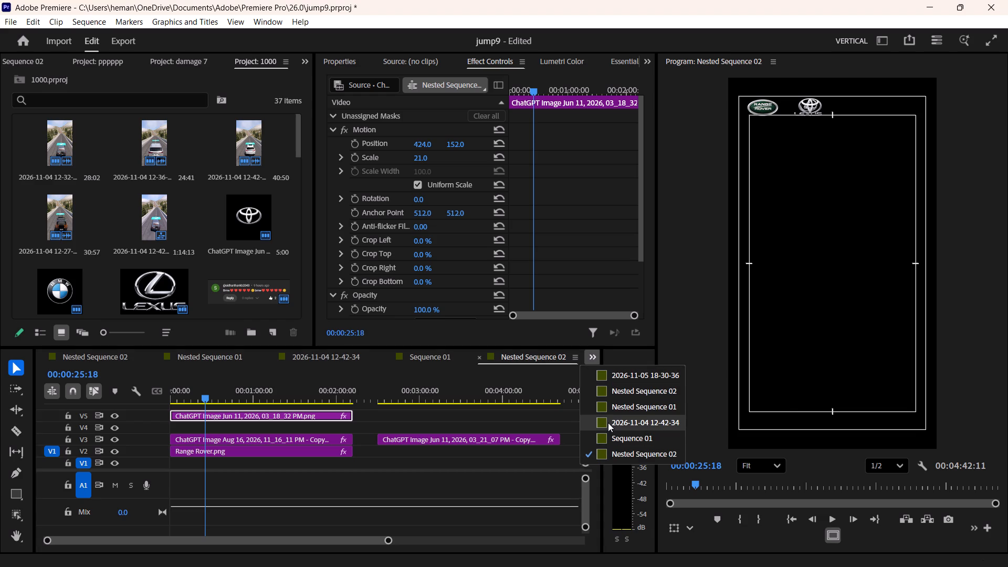
{"action": "left_click", "coordinate": [608, 423]}
{"action": "left_click", "coordinate": [594, 361]}
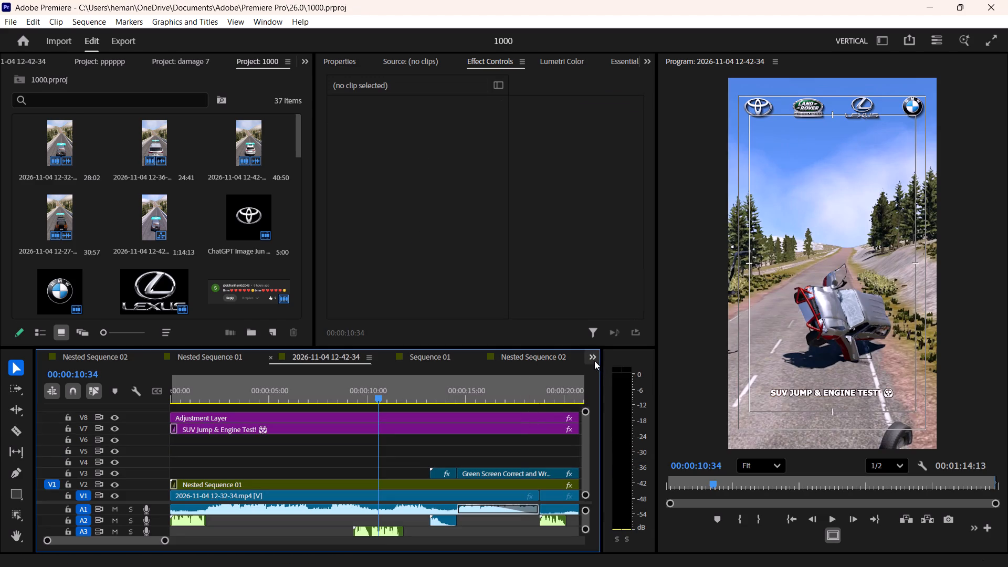
{"action": "left_click", "coordinate": [606, 382]}
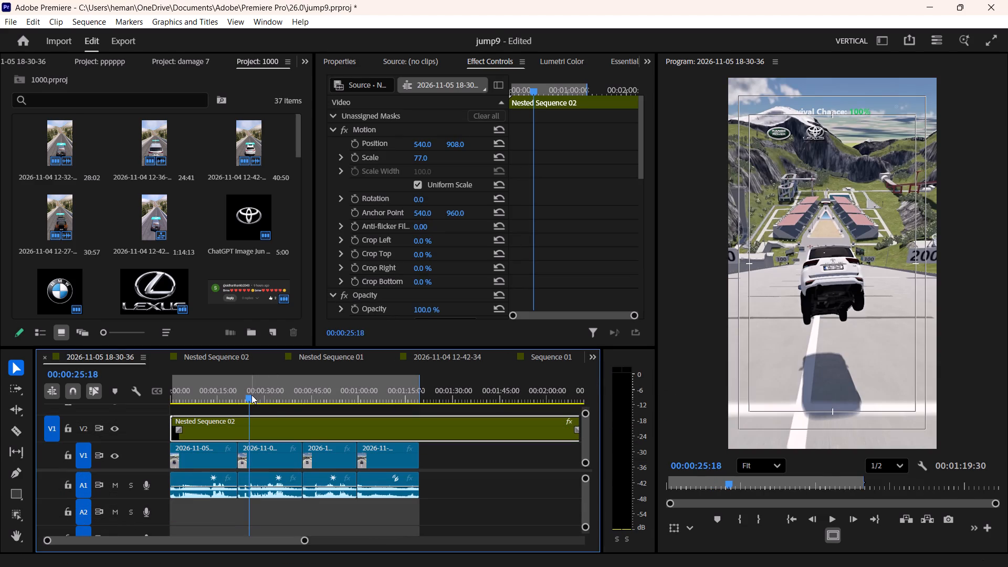
Reopen jump9's Nested Sequence 02 and select the Lexus logo clip on V3.
{"action": "double_click", "coordinate": [307, 435]}
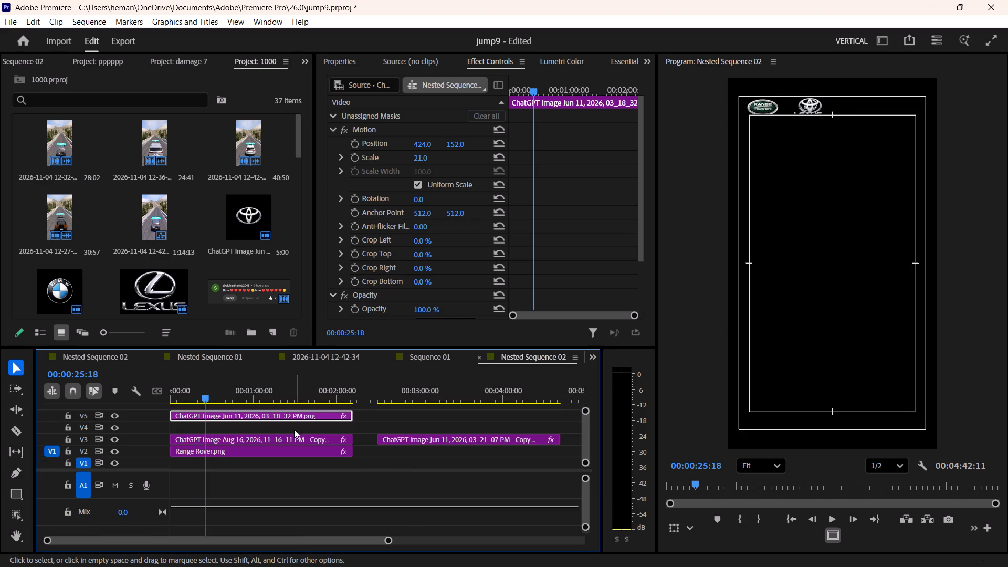
{"action": "left_click", "coordinate": [220, 440]}
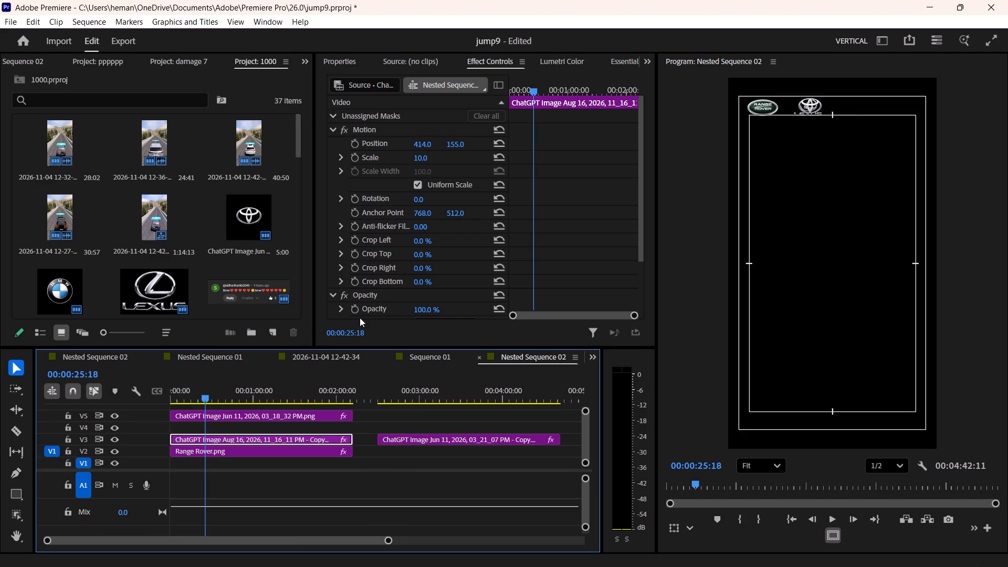
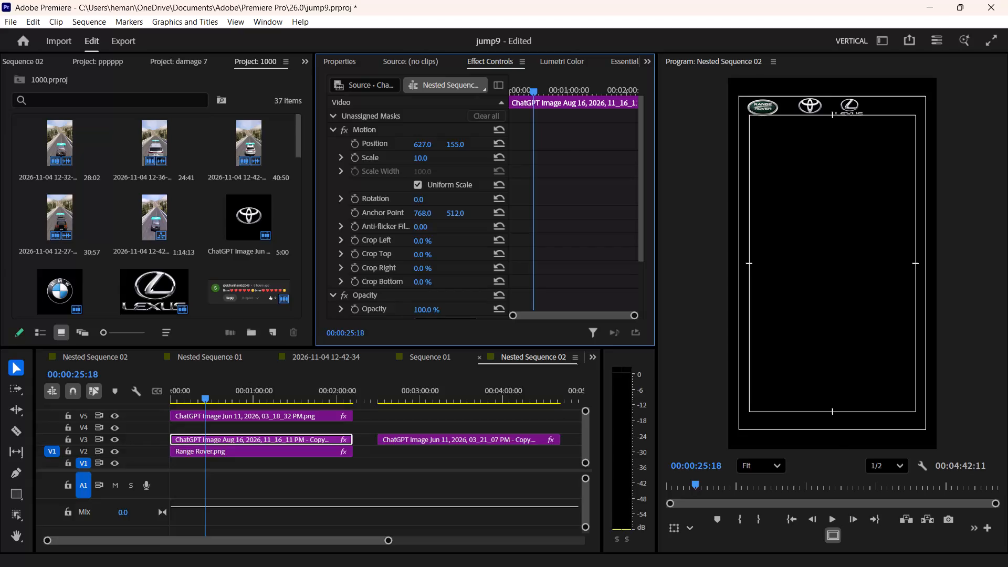
{"action": "left_click", "coordinate": [323, 352]}
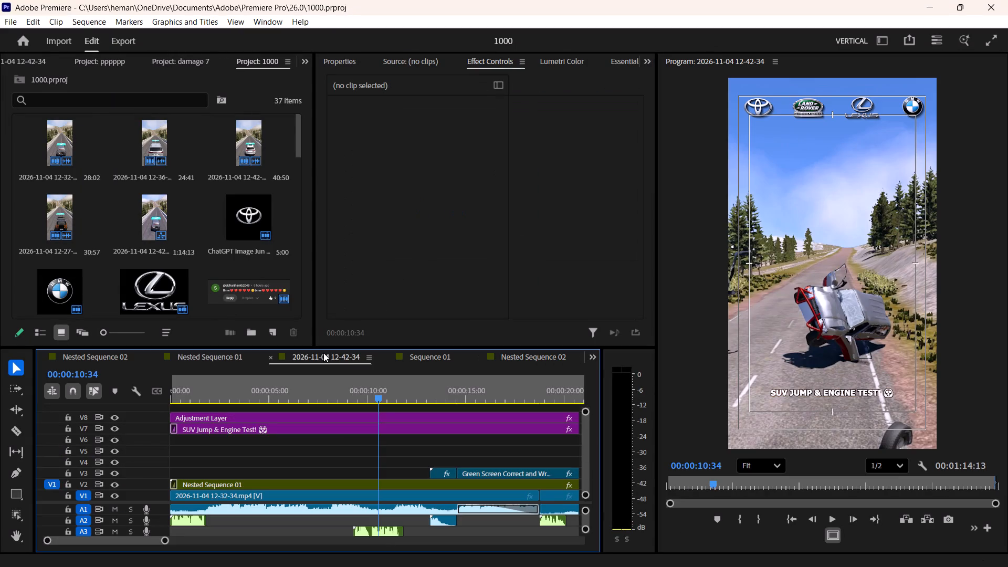
{"action": "left_click", "coordinate": [508, 354]}
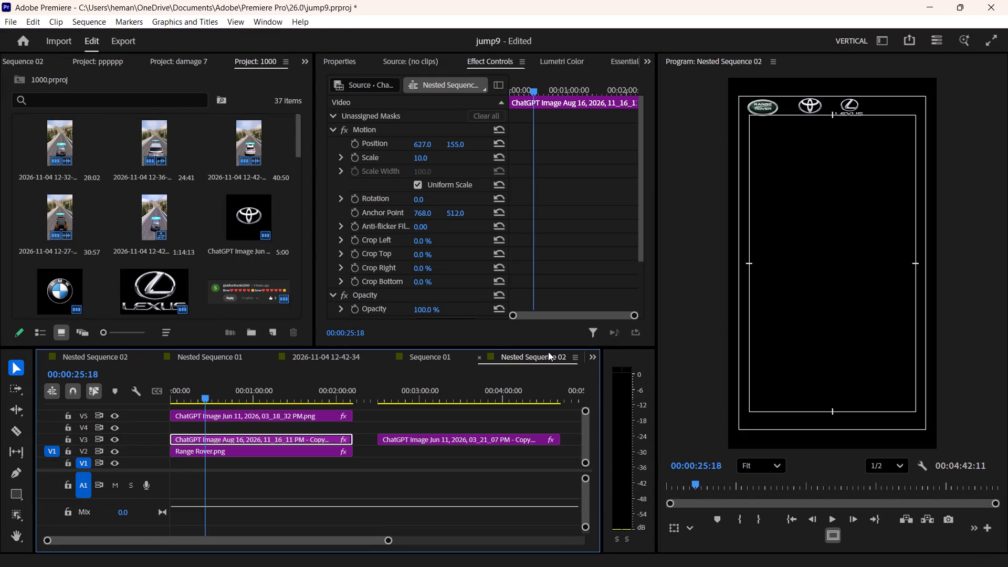
{"action": "left_click", "coordinate": [587, 356]}
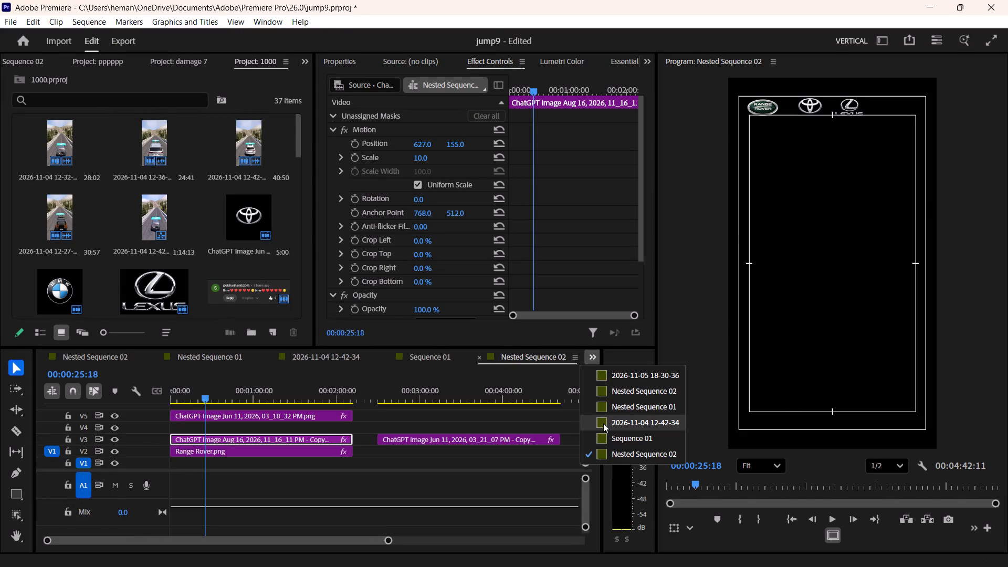
{"action": "left_click", "coordinate": [604, 423]}
{"action": "left_click", "coordinate": [594, 358]}
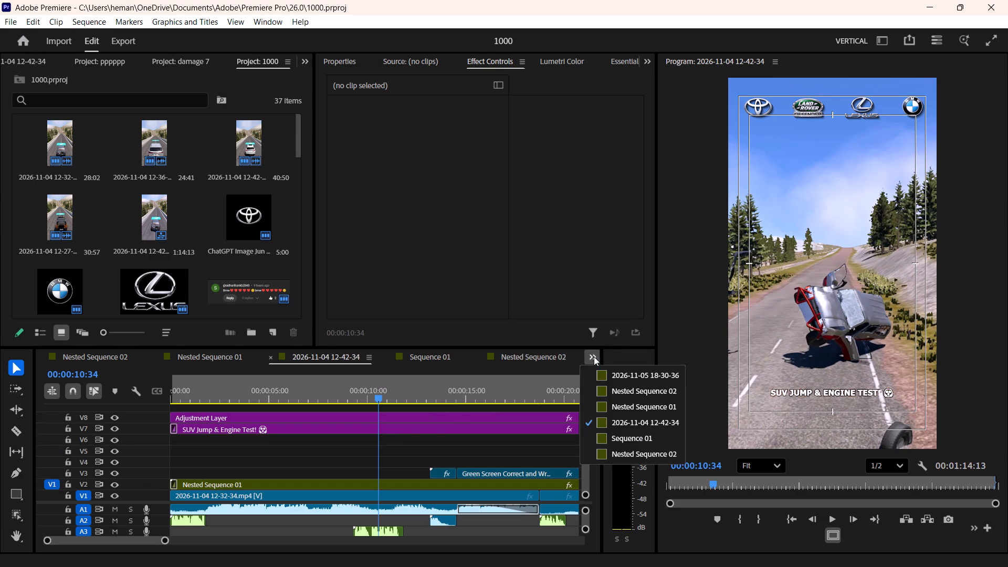
{"action": "left_click", "coordinate": [605, 373]}
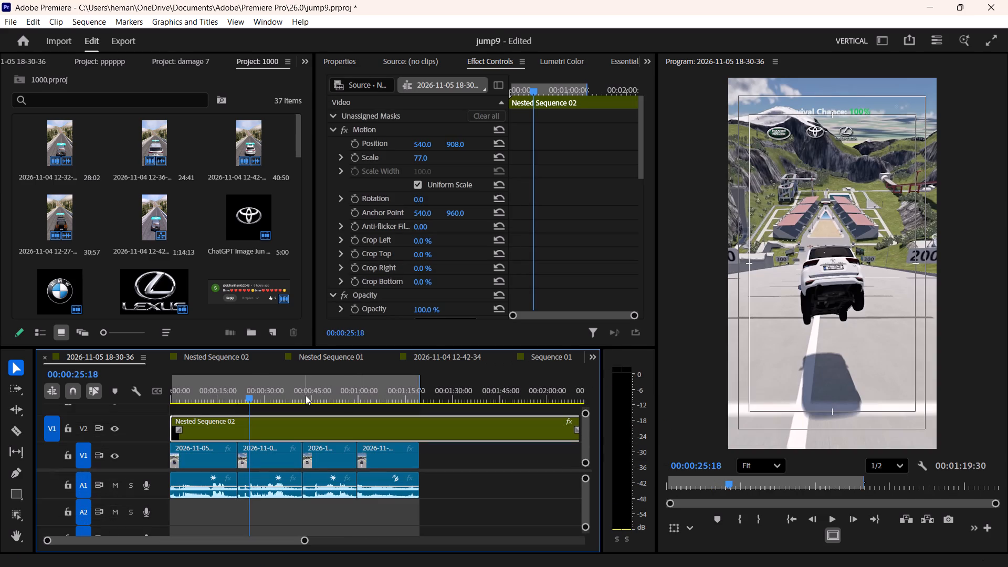
{"action": "left_click_drag", "start_coordinate": [250, 395], "coordinate": [319, 400]}
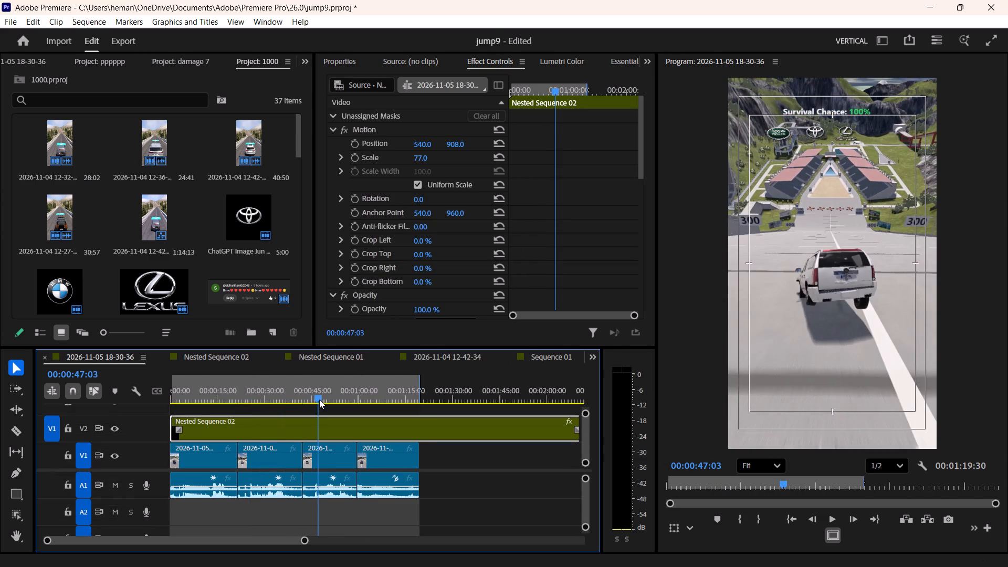
{"action": "left_click_drag", "start_coordinate": [319, 400], "coordinate": [283, 409]}
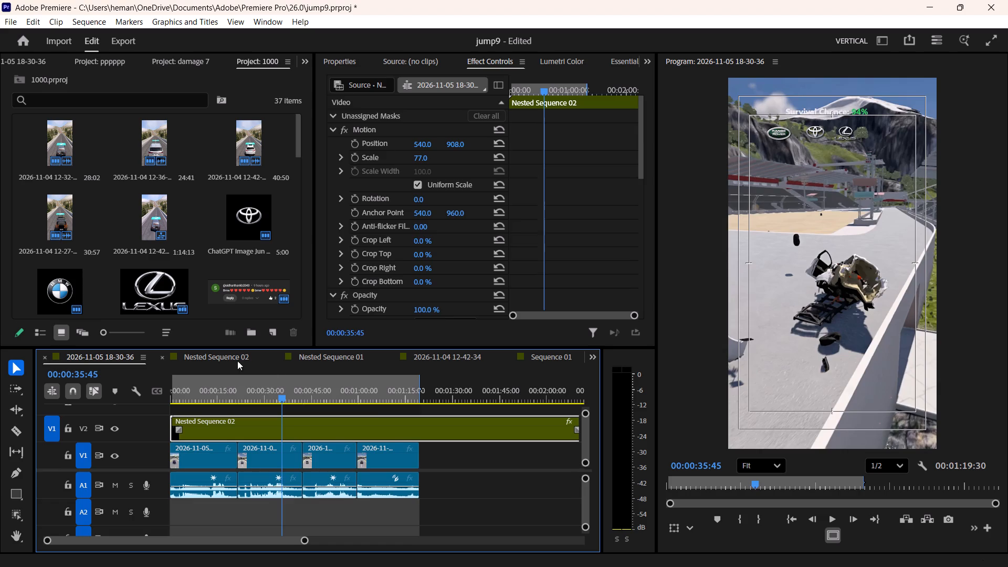
{"action": "left_click", "coordinate": [219, 355]}
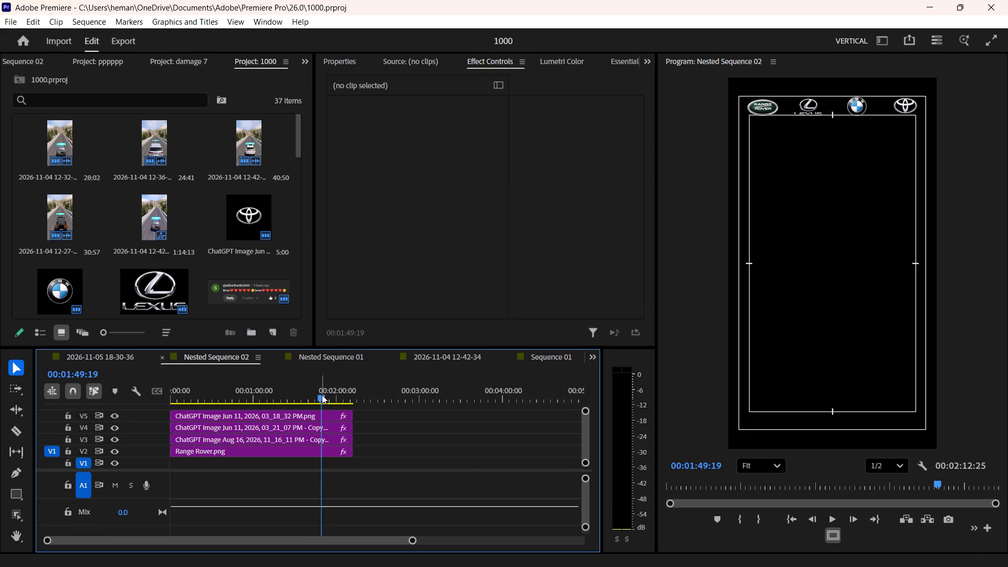
{"action": "left_click_drag", "start_coordinate": [322, 395], "coordinate": [302, 400]}
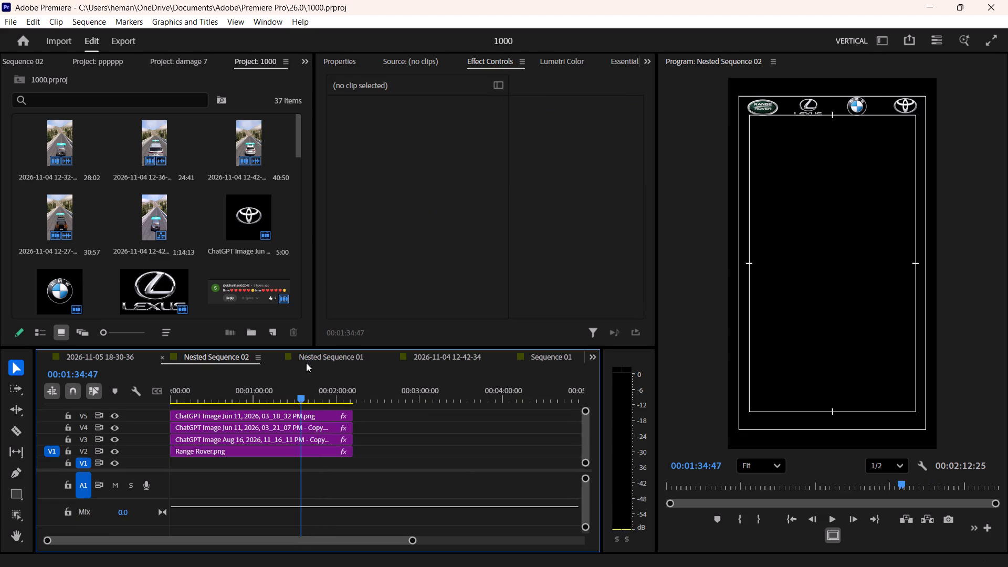
{"action": "left_click", "coordinate": [319, 356]}
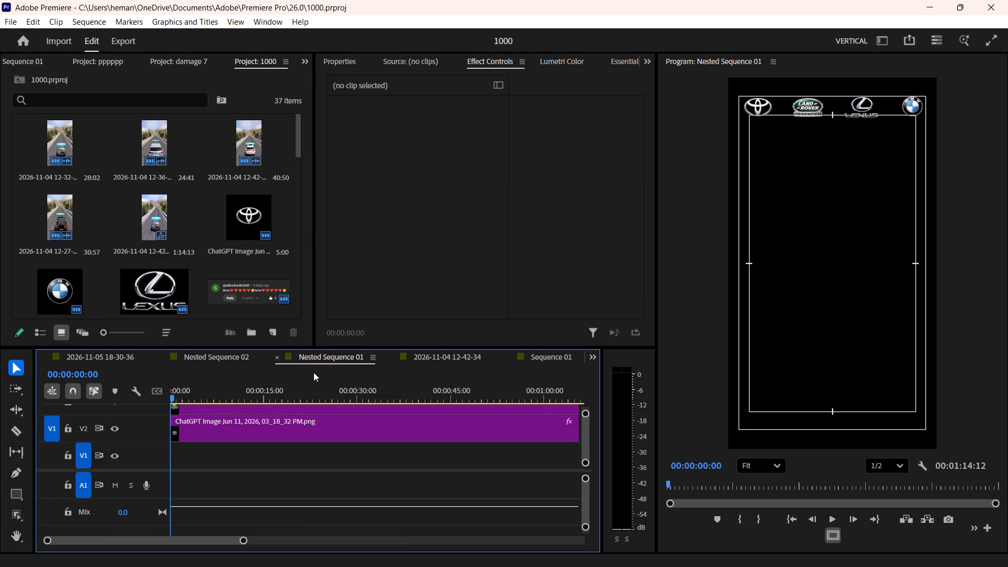
{"action": "left_click", "coordinate": [223, 360]}
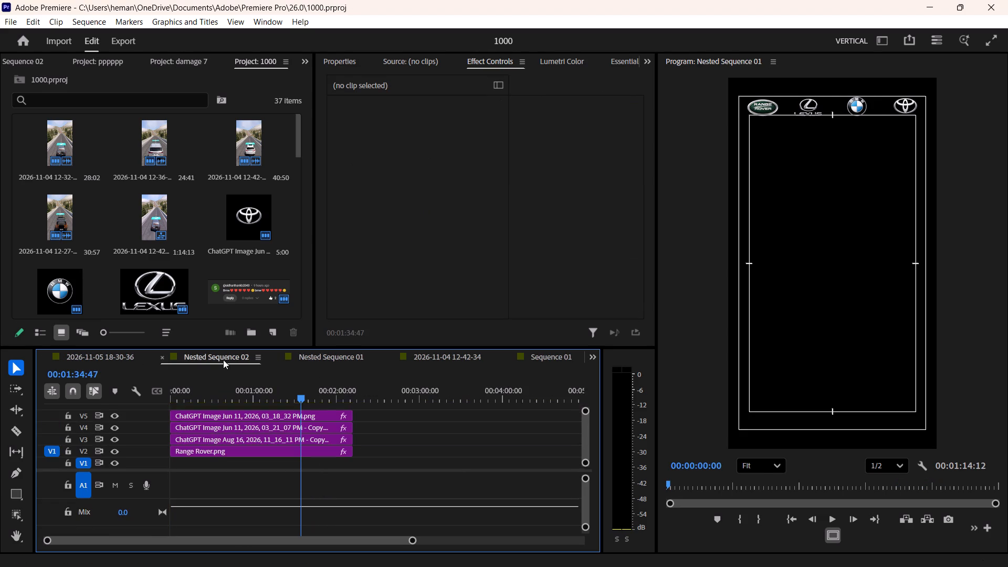
{"action": "left_click", "coordinate": [456, 363]}
{"action": "left_click", "coordinate": [545, 358]}
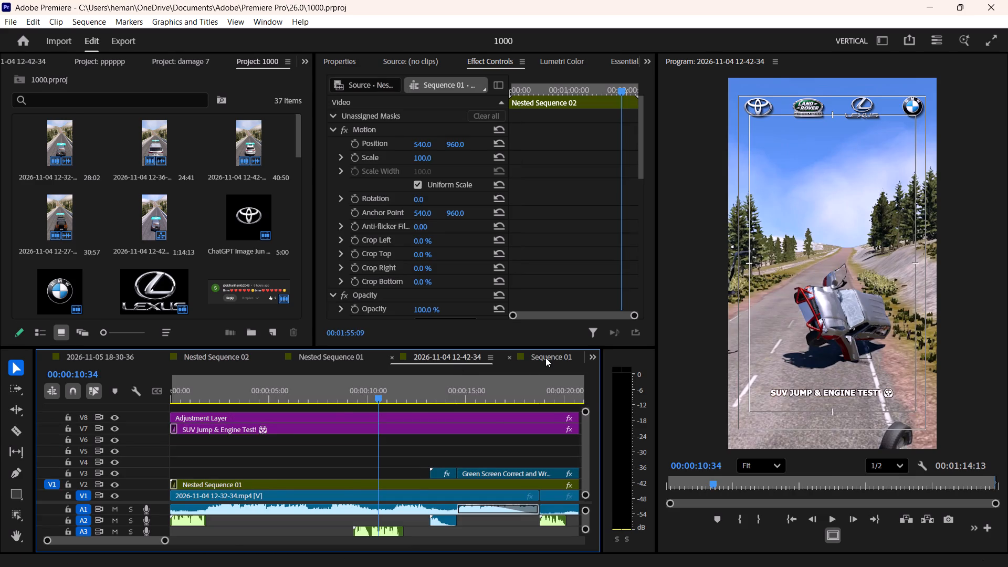
{"action": "left_click", "coordinate": [581, 356]}
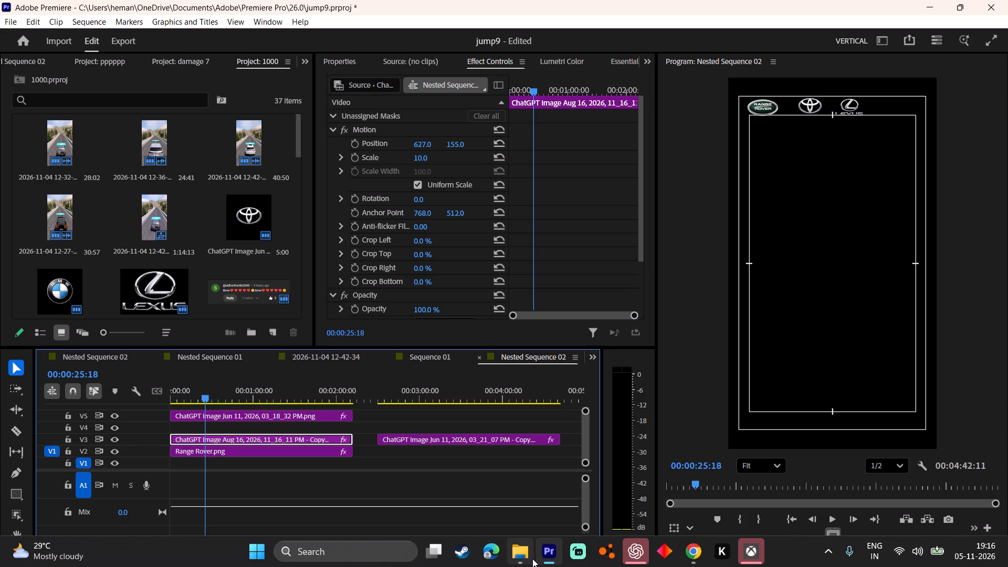
Switch to File Explorer and look through the don folder on drive D for a car logo image for the row.
{"action": "left_click", "coordinate": [532, 559]}
{"action": "left_click", "coordinate": [95, 162]}
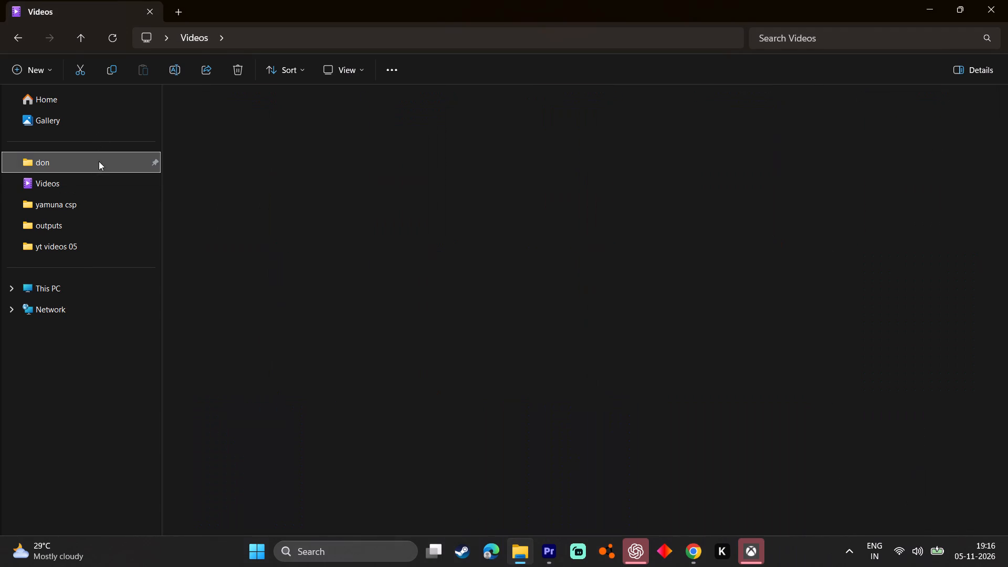
{"action": "scroll", "coordinate": [699, 363], "scroll_direction": "down", "scroll_amount": 10}
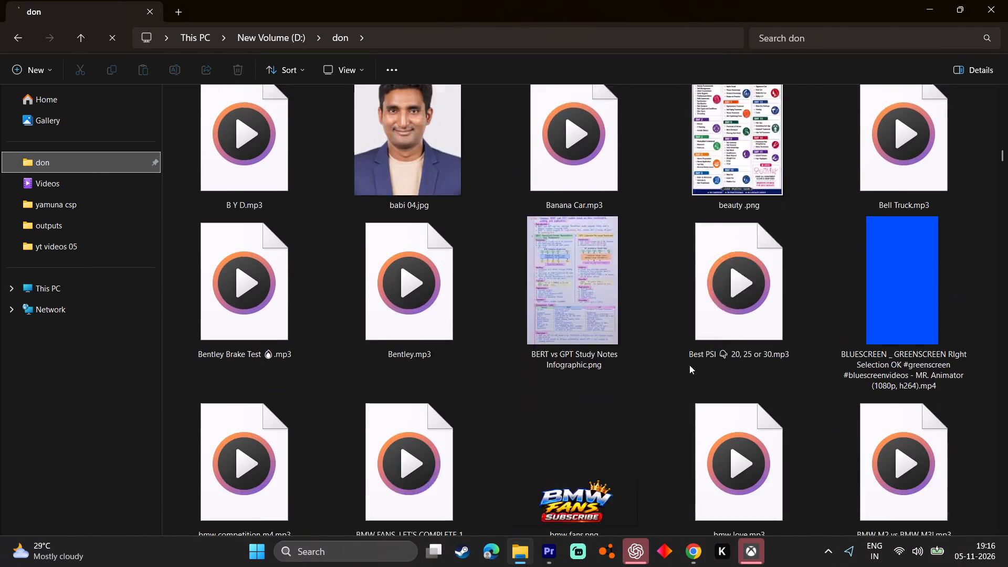
{"action": "scroll", "coordinate": [689, 365], "scroll_direction": "down", "scroll_amount": 11}
{"action": "scroll", "coordinate": [689, 365], "scroll_direction": "up", "scroll_amount": 1}
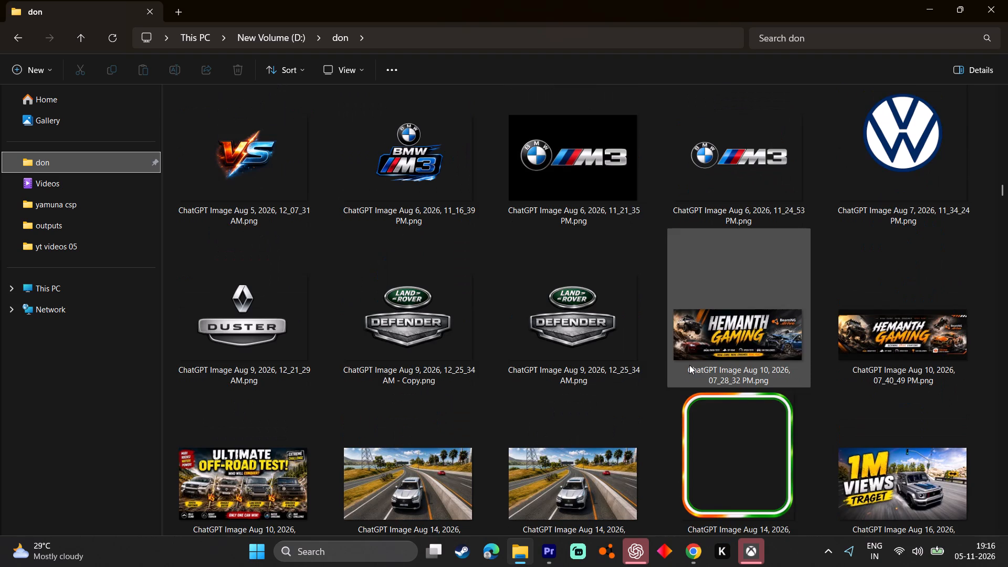
{"action": "scroll", "coordinate": [689, 365], "scroll_direction": "up", "scroll_amount": 1}
{"action": "scroll", "coordinate": [689, 365], "scroll_direction": "down", "scroll_amount": 5}
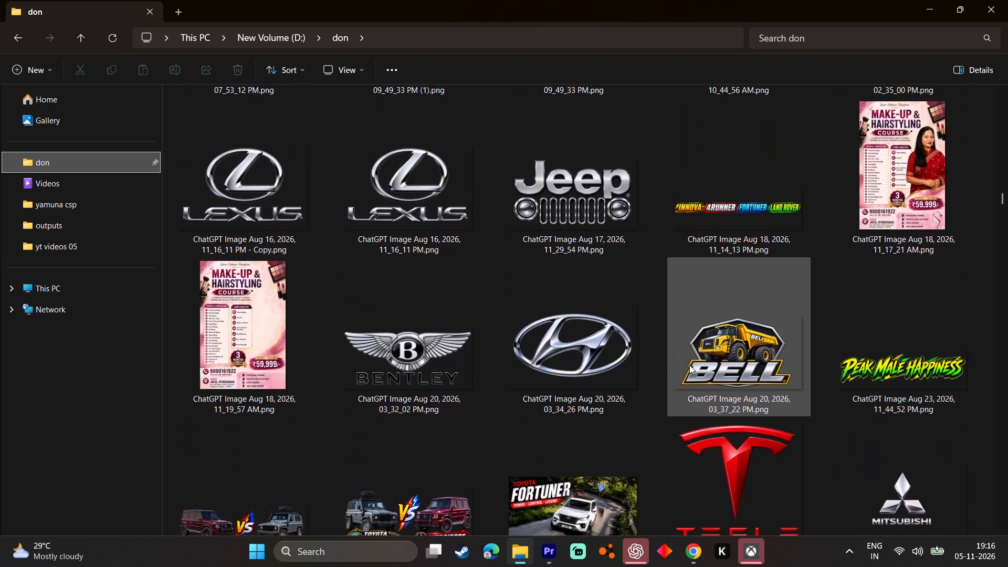
{"action": "scroll", "coordinate": [689, 365], "scroll_direction": "down", "scroll_amount": 9}
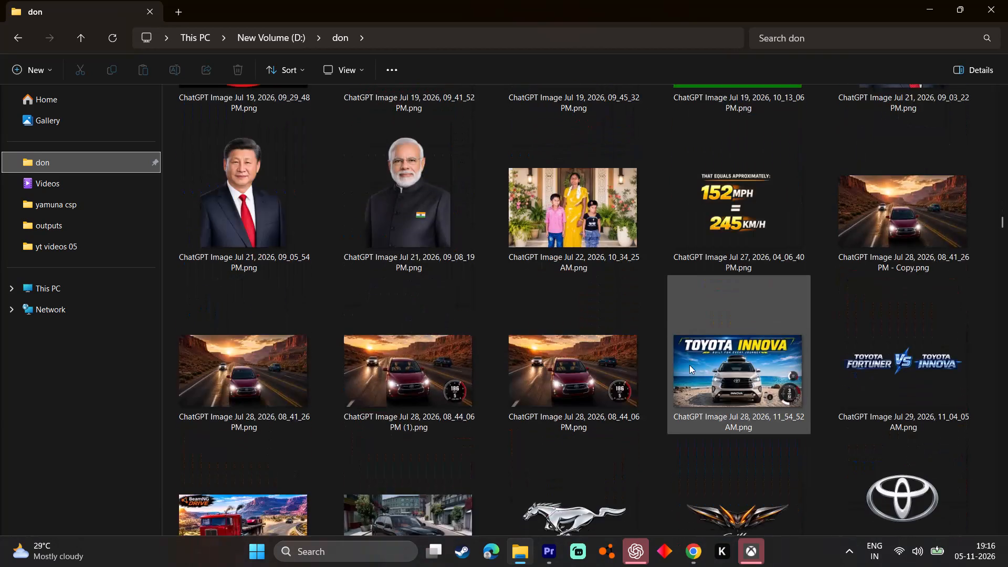
{"action": "scroll", "coordinate": [689, 365], "scroll_direction": "down", "scroll_amount": 9}
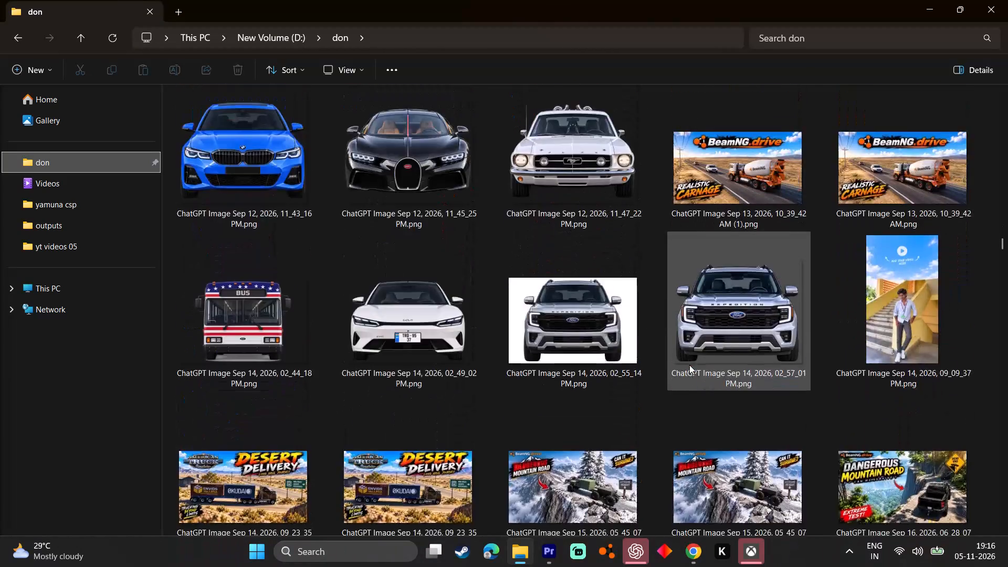
{"action": "scroll", "coordinate": [689, 365], "scroll_direction": "down", "scroll_amount": 9}
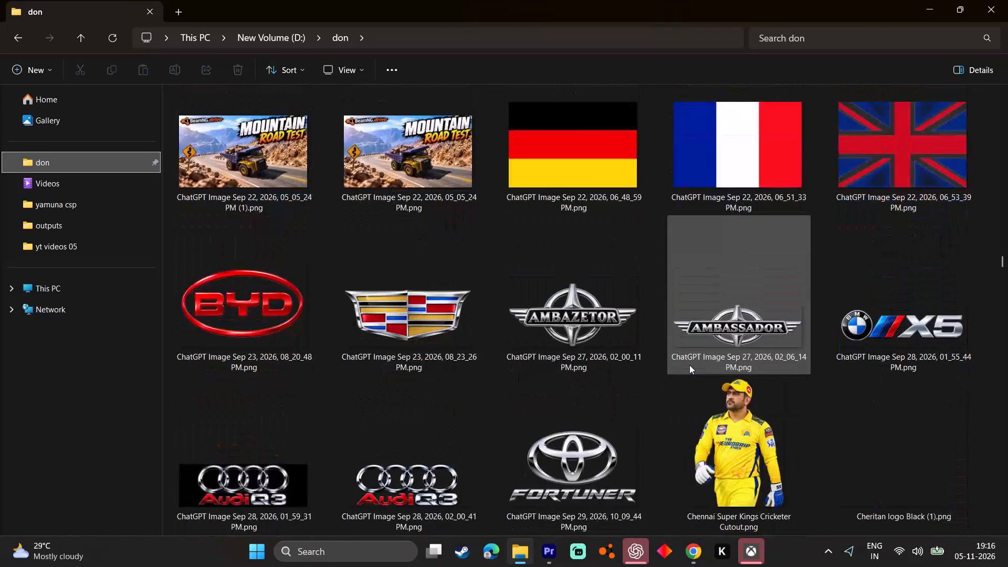
{"action": "scroll", "coordinate": [689, 365], "scroll_direction": "down", "scroll_amount": 9}
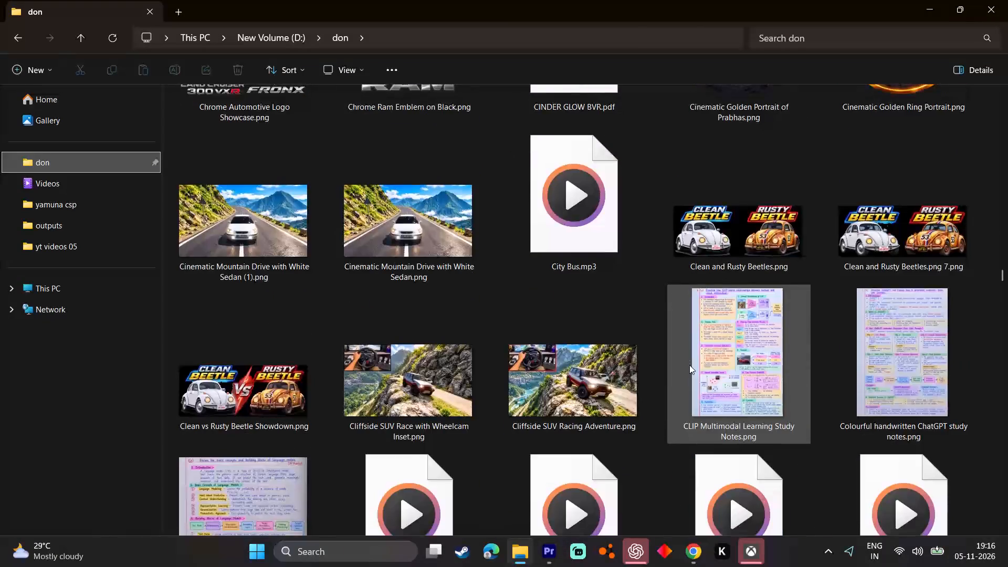
{"action": "scroll", "coordinate": [689, 365], "scroll_direction": "down", "scroll_amount": 8}
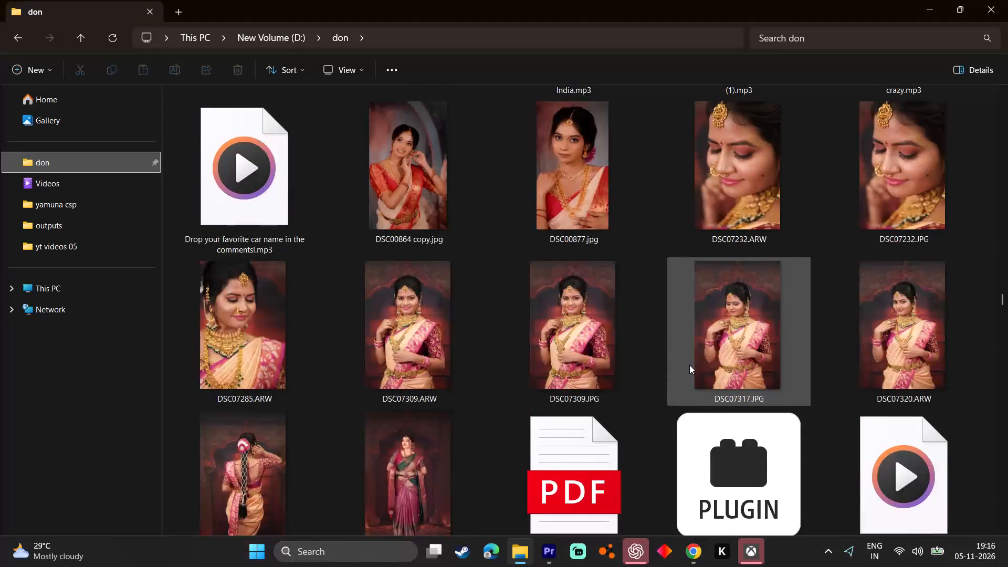
{"action": "scroll", "coordinate": [689, 365], "scroll_direction": "down", "scroll_amount": 8}
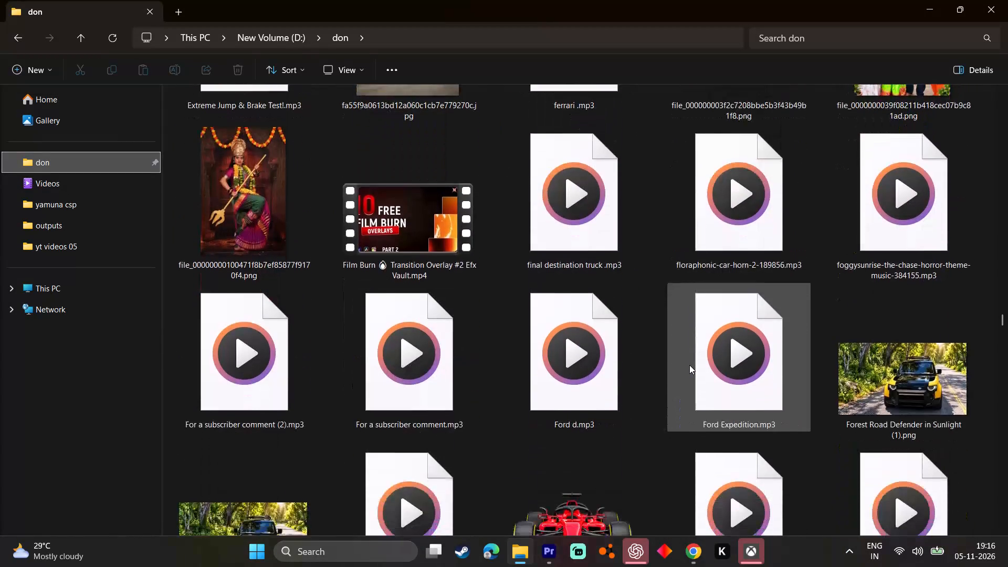
{"action": "scroll", "coordinate": [689, 365], "scroll_direction": "down", "scroll_amount": 8}
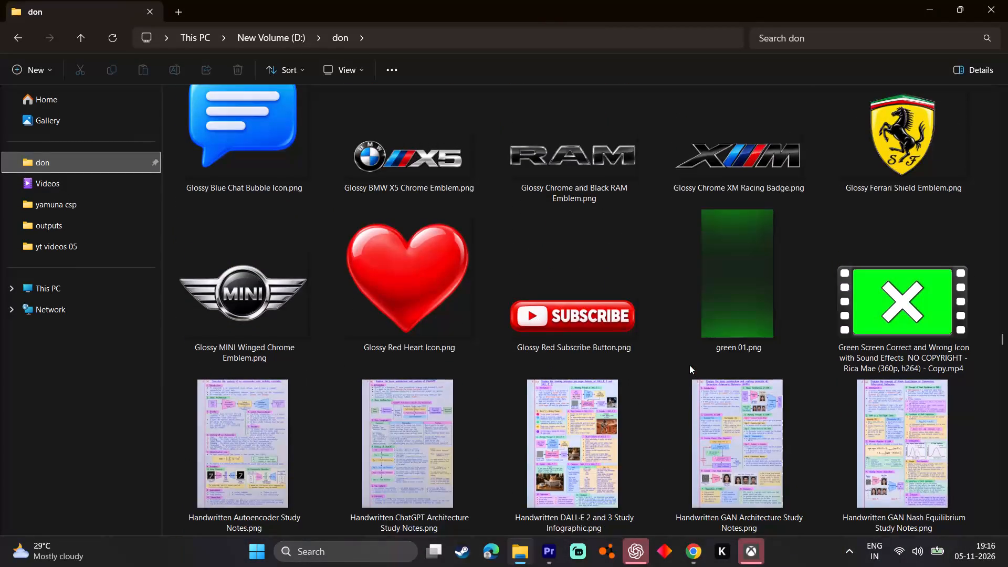
{"action": "scroll", "coordinate": [689, 365], "scroll_direction": "down", "scroll_amount": 8}
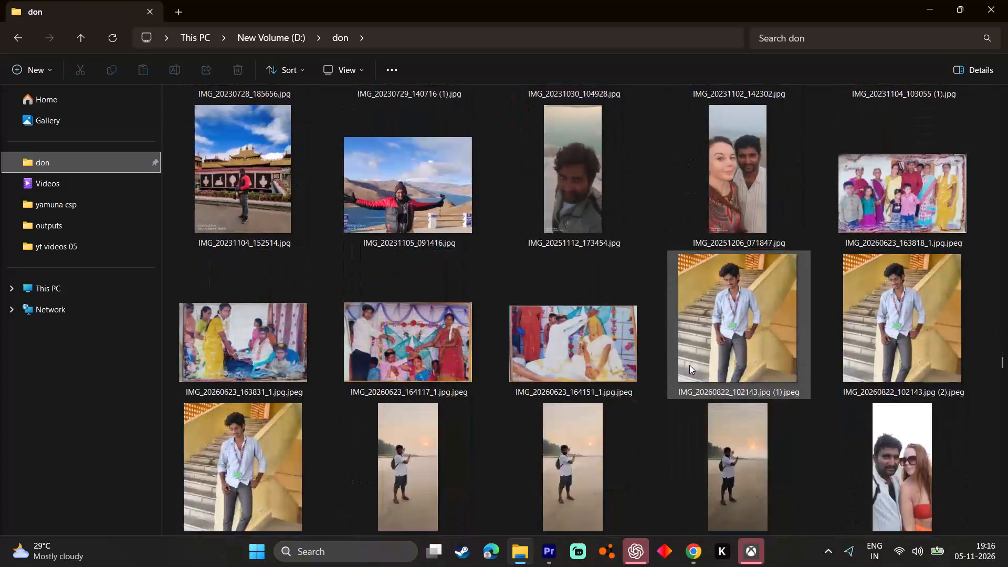
{"action": "scroll", "coordinate": [689, 365], "scroll_direction": "down", "scroll_amount": 8}
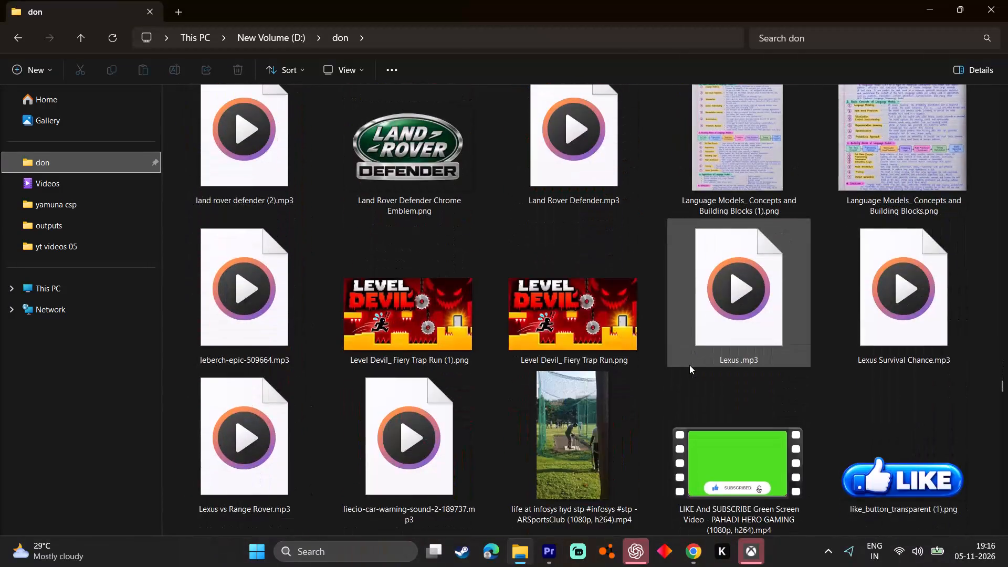
{"action": "scroll", "coordinate": [689, 365], "scroll_direction": "down", "scroll_amount": 8}
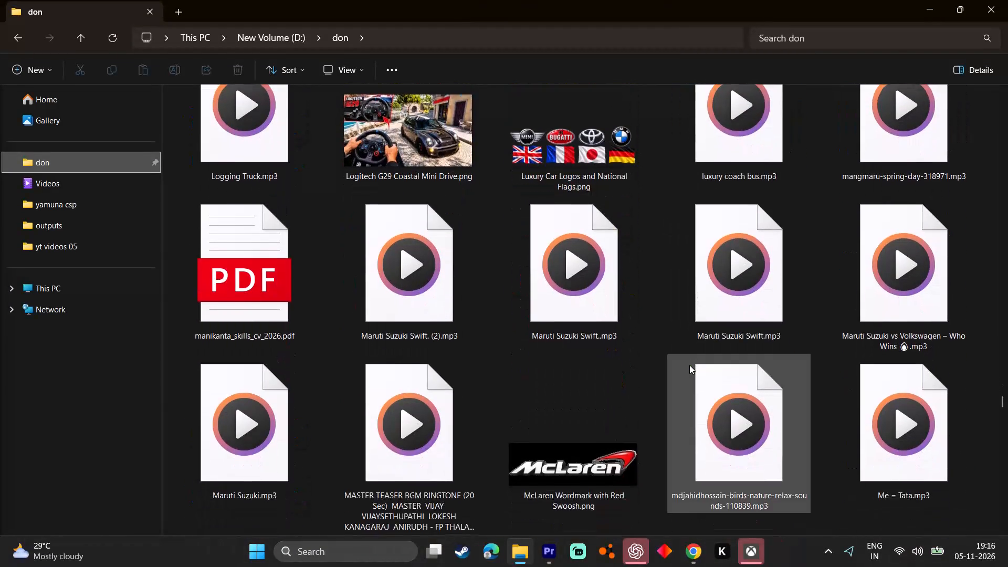
{"action": "scroll", "coordinate": [689, 365], "scroll_direction": "down", "scroll_amount": 11}
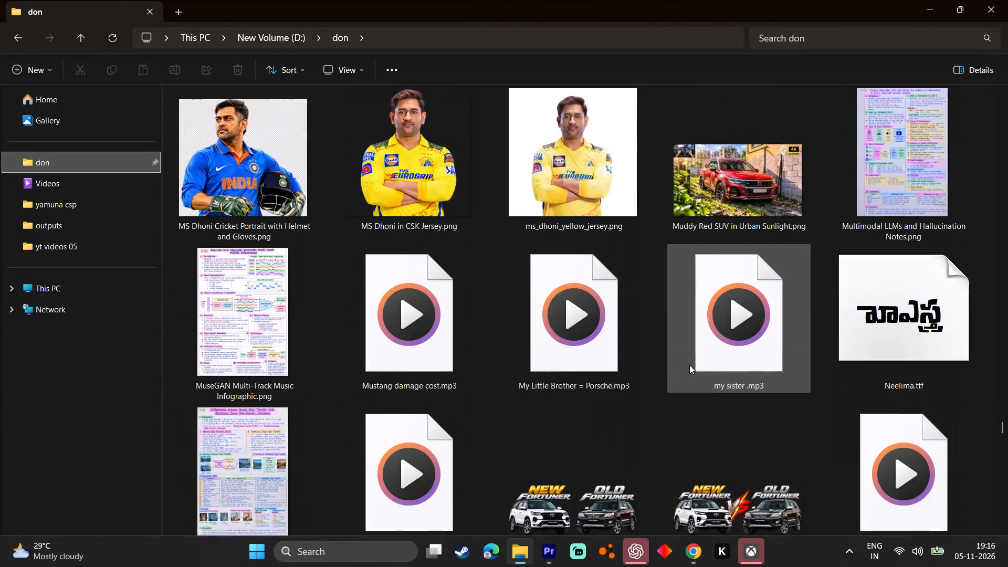
{"action": "scroll", "coordinate": [689, 365], "scroll_direction": "down", "scroll_amount": 11}
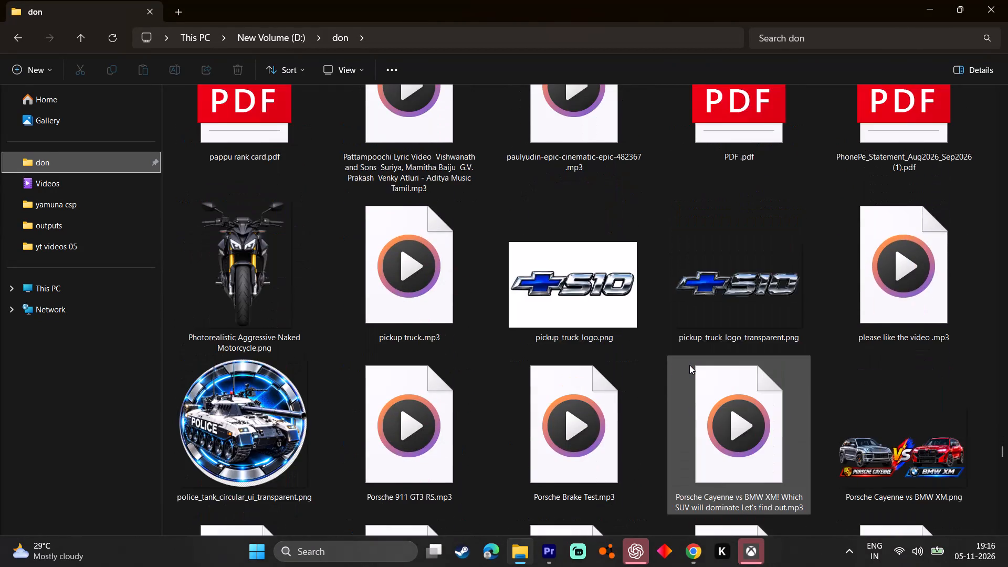
{"action": "scroll", "coordinate": [689, 365], "scroll_direction": "down", "scroll_amount": 11}
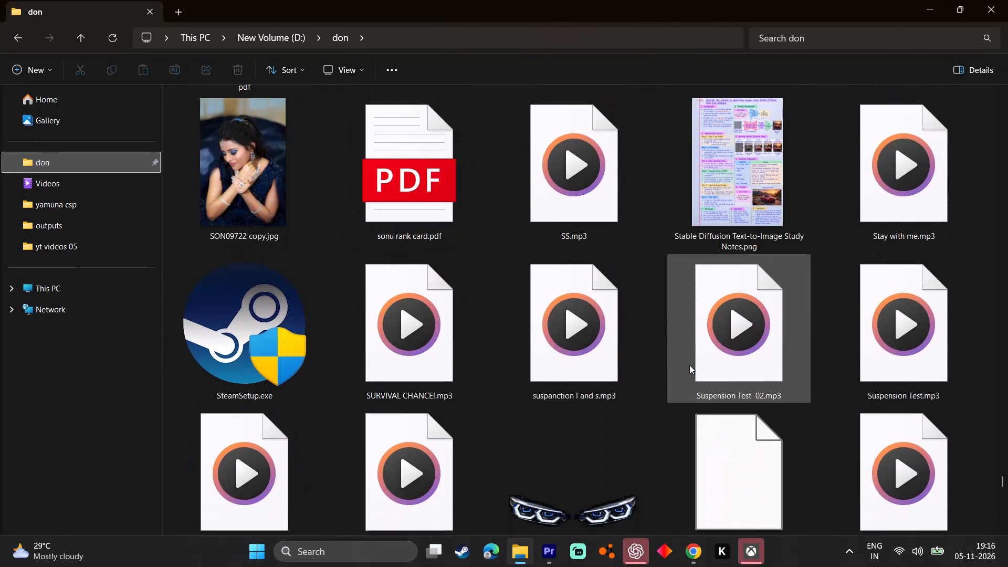
{"action": "scroll", "coordinate": [689, 365], "scroll_direction": "down", "scroll_amount": 11}
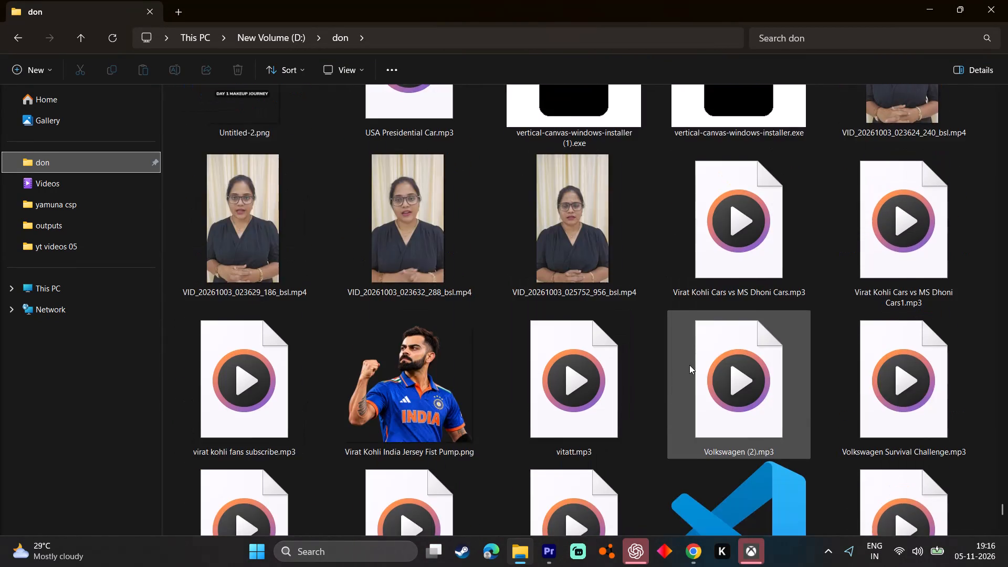
{"action": "scroll", "coordinate": [689, 365], "scroll_direction": "down", "scroll_amount": 10}
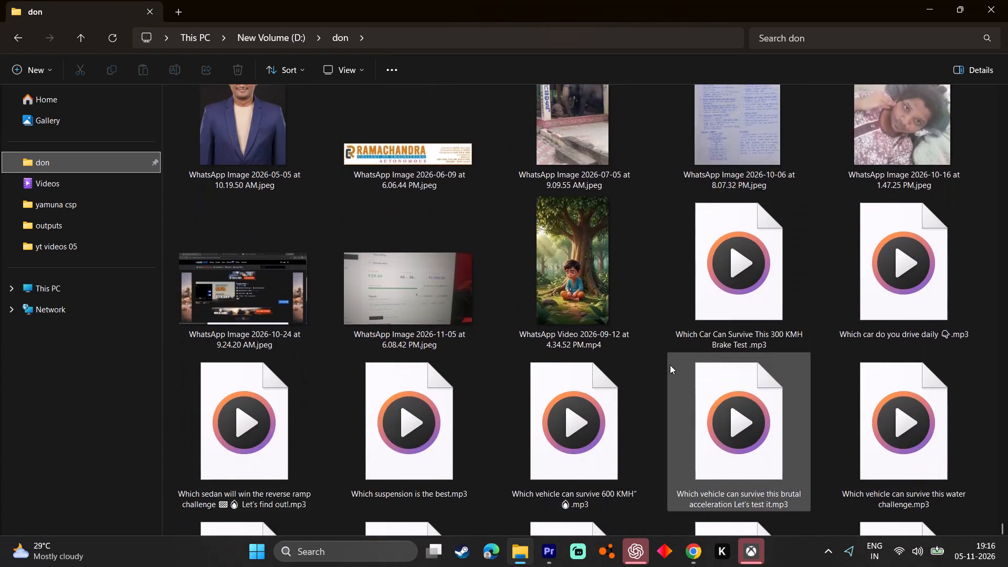
{"action": "scroll", "coordinate": [670, 365], "scroll_direction": "down", "scroll_amount": 7}
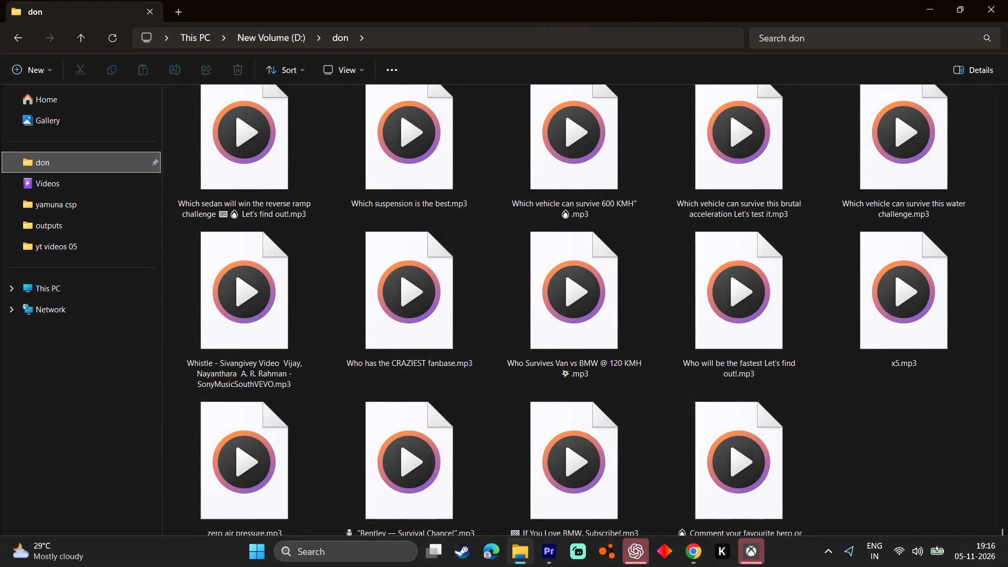
Search the don folder for "cad" and return to the full folder listing.
{"action": "left_click", "coordinate": [793, 40]}
{"action": "type", "text": "cad"}
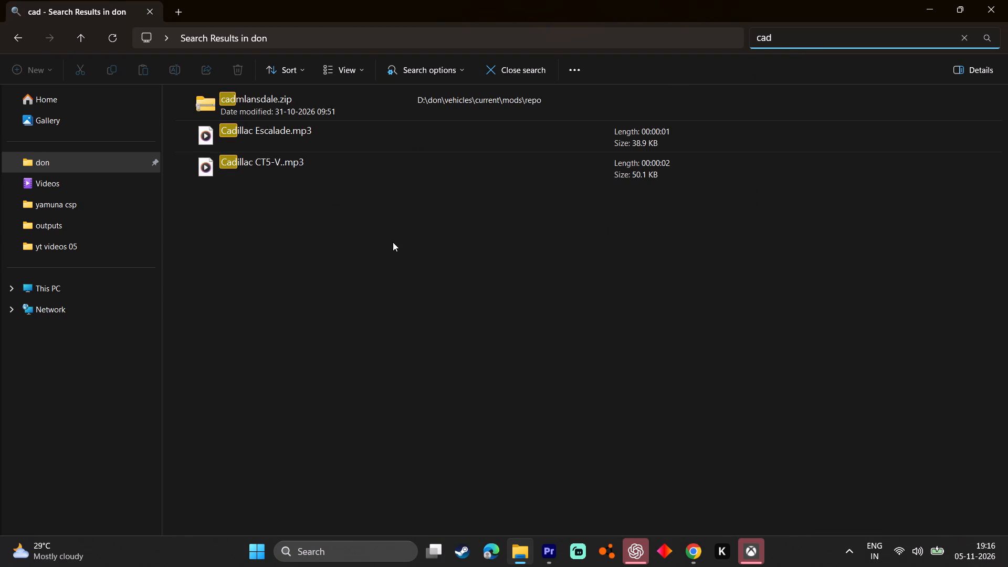
{"action": "left_click", "coordinate": [83, 172]}
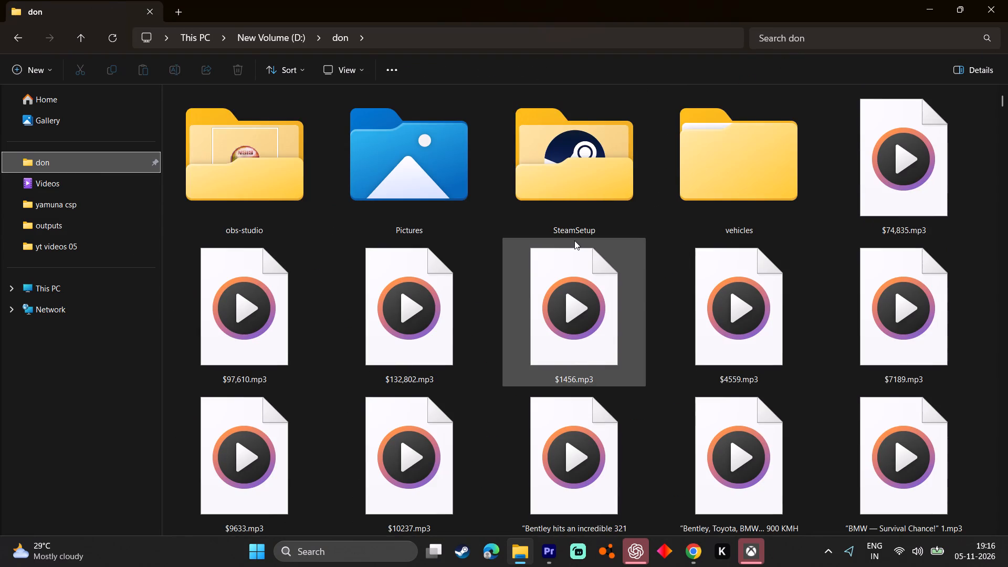
Look through the don folder's images for a Cadillac logo to use in the row.
{"action": "scroll", "coordinate": [574, 245], "scroll_direction": "down", "scroll_amount": 2}
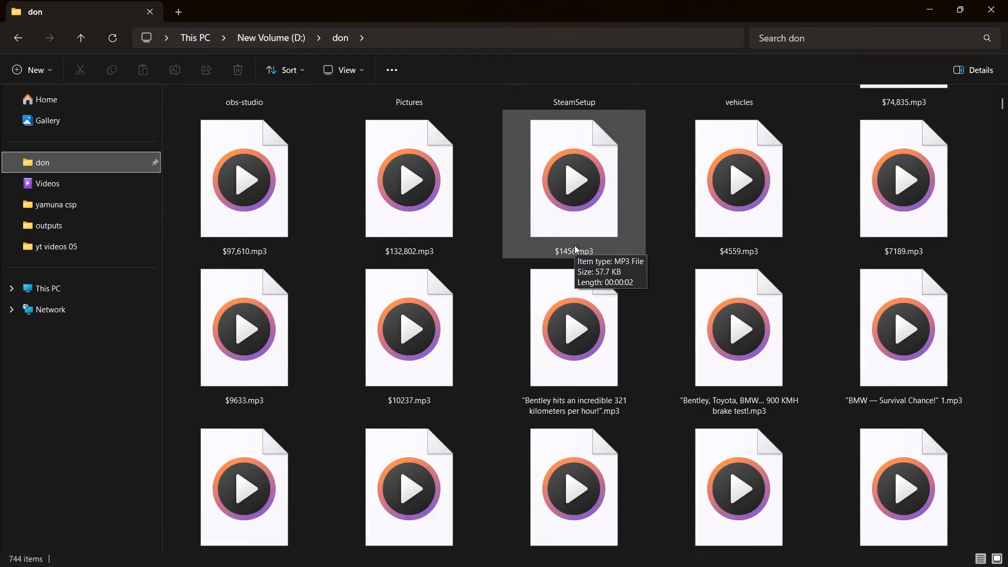
{"action": "scroll", "coordinate": [574, 245], "scroll_direction": "down", "scroll_amount": 10}
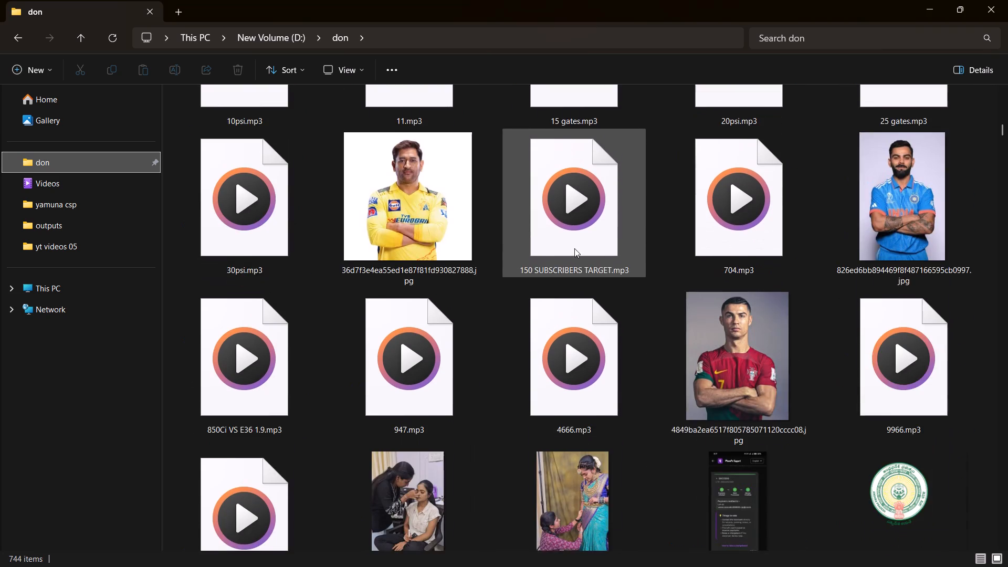
{"action": "scroll", "coordinate": [574, 248], "scroll_direction": "down", "scroll_amount": 10}
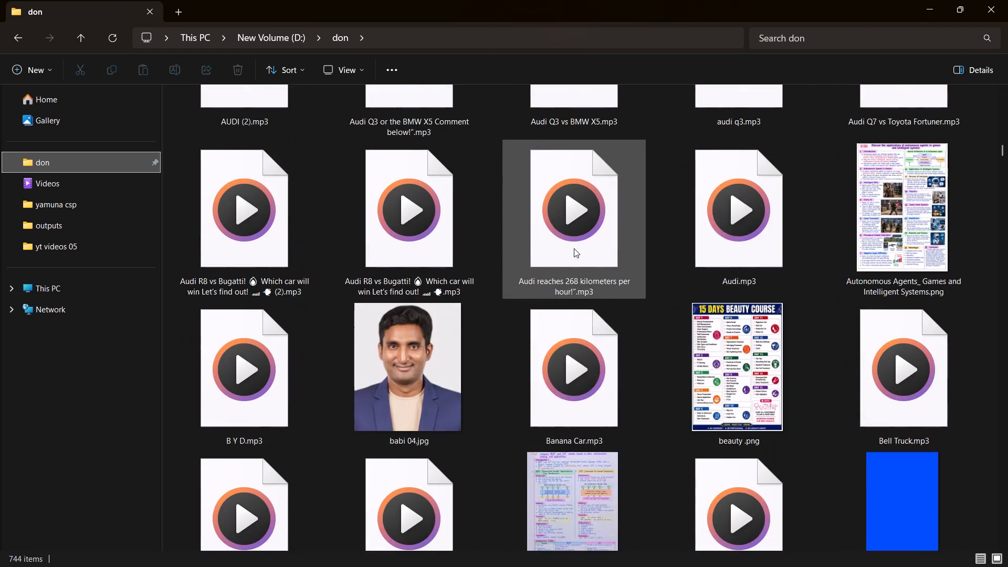
{"action": "scroll", "coordinate": [574, 248], "scroll_direction": "down", "scroll_amount": 10}
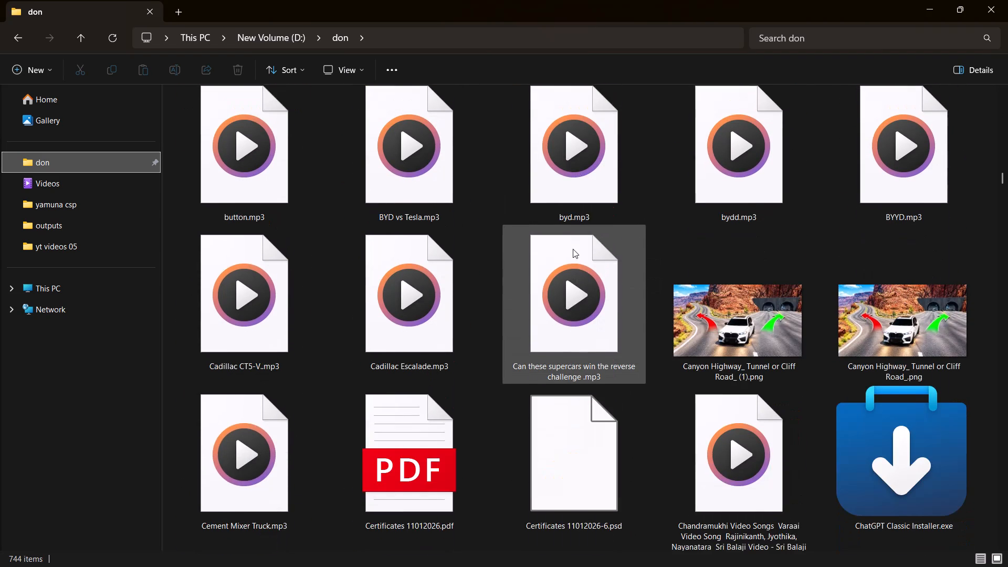
{"action": "scroll", "coordinate": [573, 249], "scroll_direction": "down", "scroll_amount": 6}
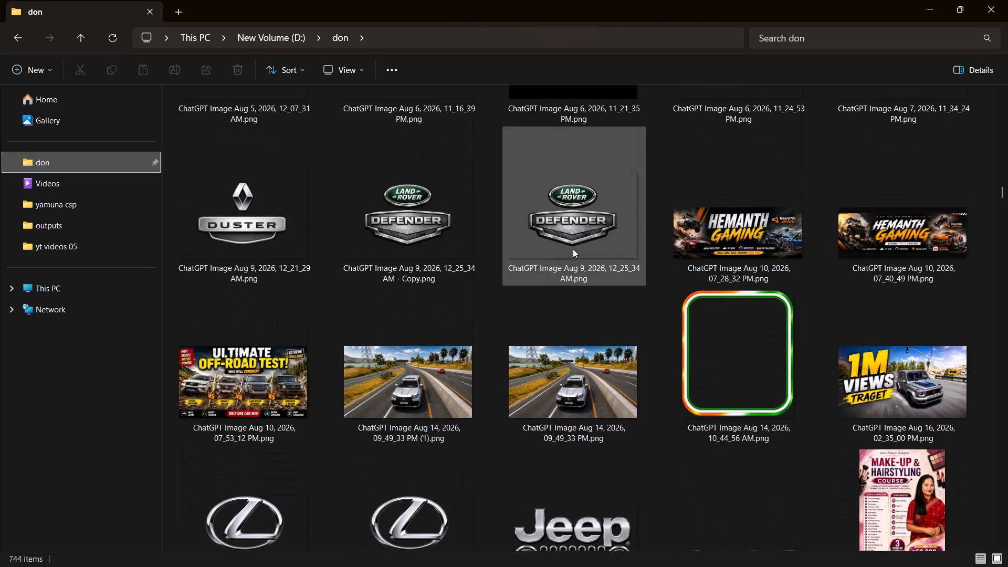
{"action": "scroll", "coordinate": [573, 249], "scroll_direction": "down", "scroll_amount": 2}
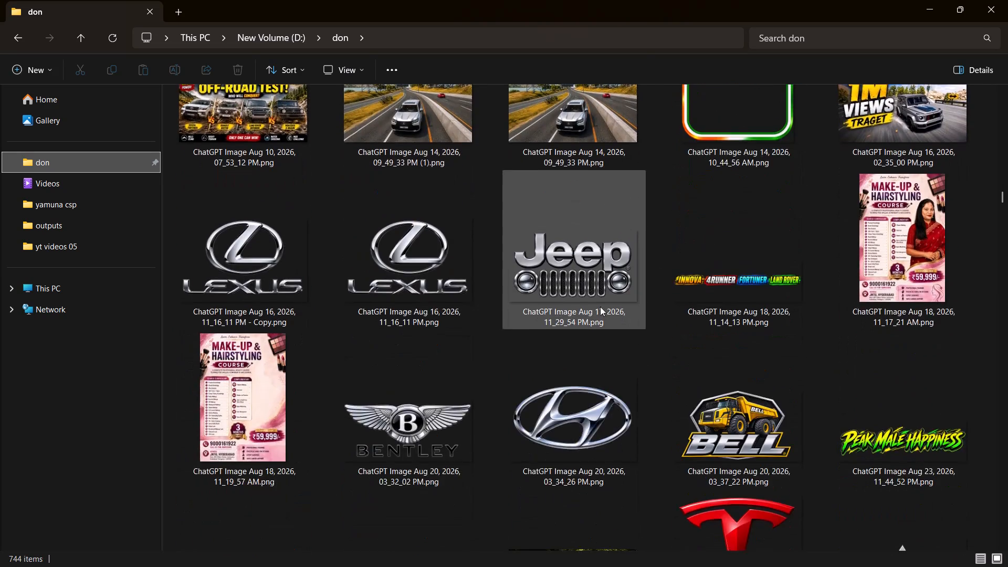
{"action": "scroll", "coordinate": [600, 307], "scroll_direction": "down", "scroll_amount": 4}
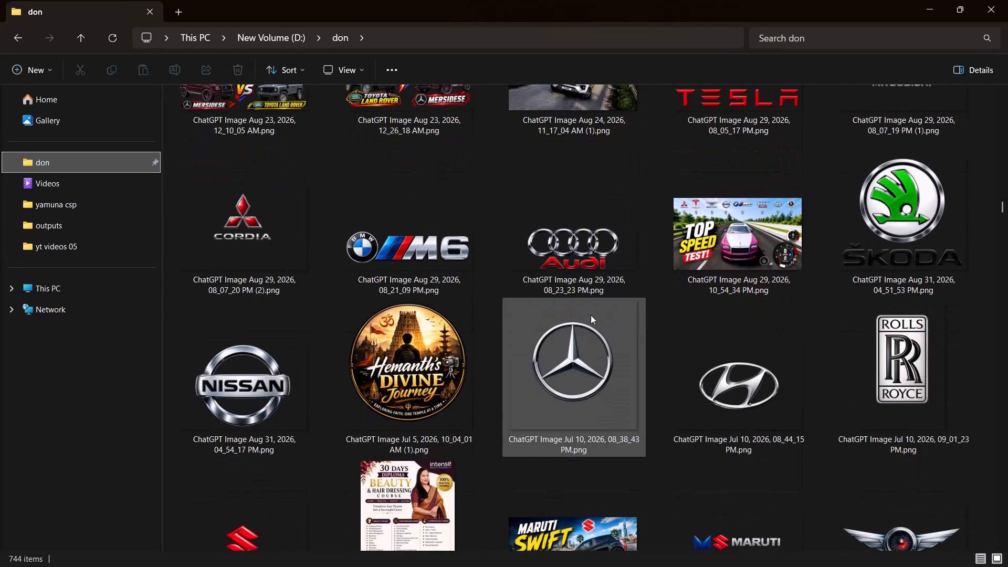
{"action": "scroll", "coordinate": [591, 315], "scroll_direction": "down", "scroll_amount": 4}
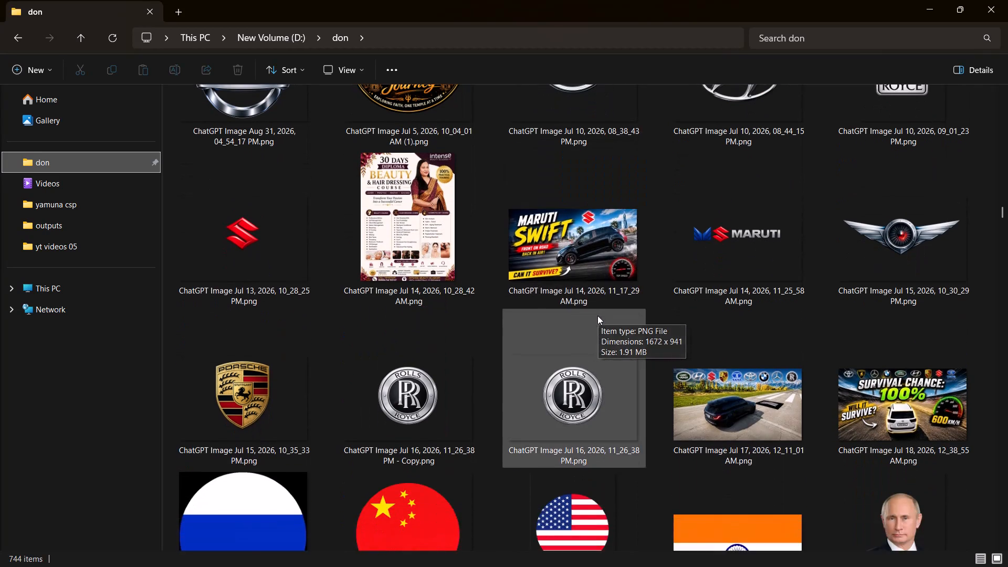
{"action": "scroll", "coordinate": [597, 316], "scroll_direction": "down", "scroll_amount": 5}
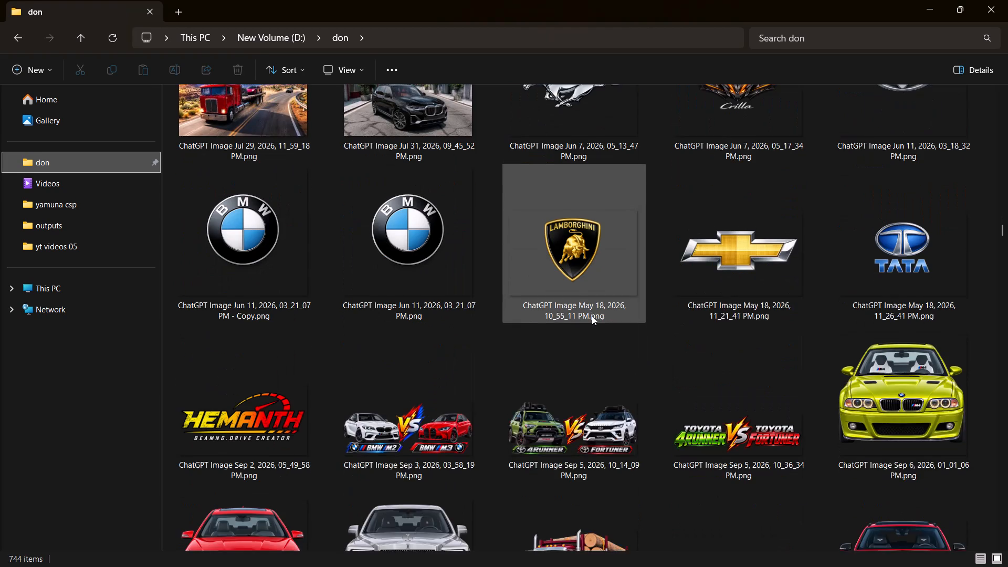
{"action": "scroll", "coordinate": [592, 316], "scroll_direction": "down", "scroll_amount": 3}
{"action": "scroll", "coordinate": [592, 316], "scroll_direction": "up", "scroll_amount": 3}
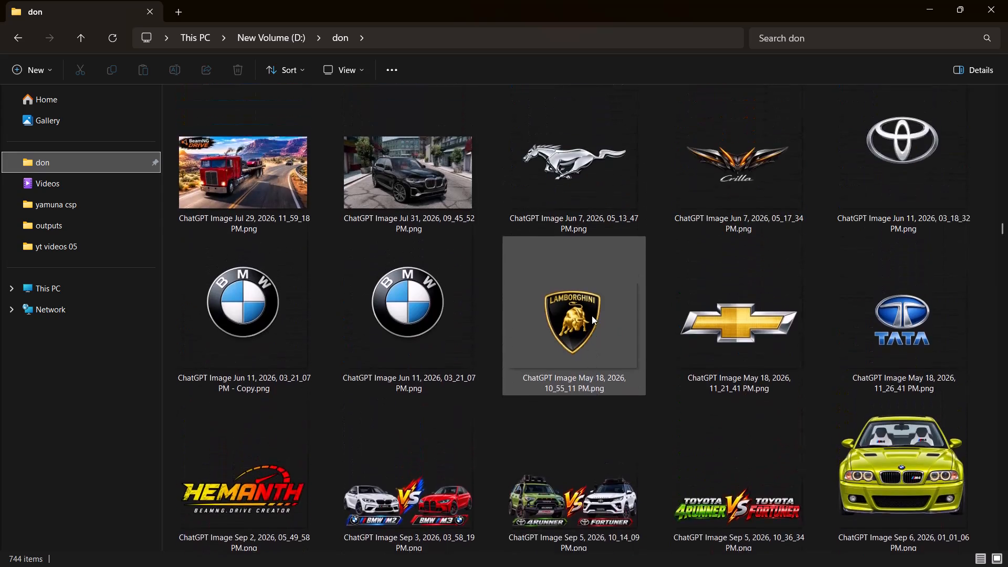
{"action": "scroll", "coordinate": [592, 316], "scroll_direction": "down", "scroll_amount": 4}
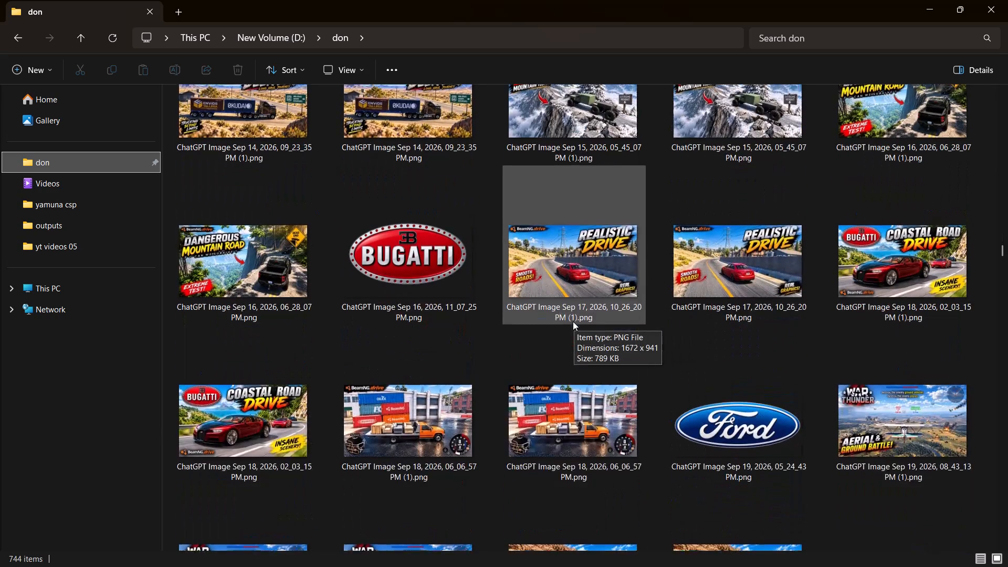
{"action": "scroll", "coordinate": [573, 321], "scroll_direction": "down", "scroll_amount": 6}
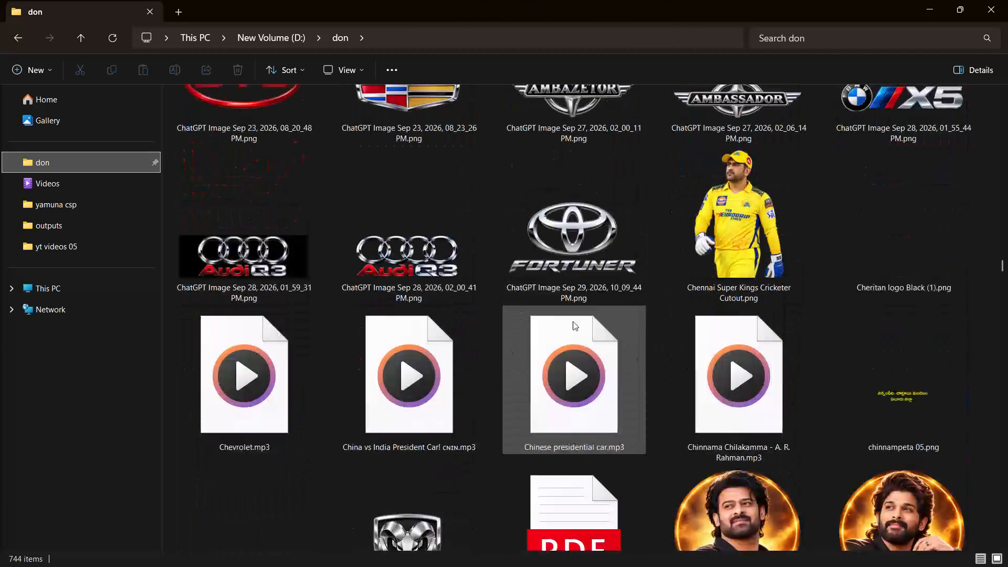
{"action": "scroll", "coordinate": [573, 321], "scroll_direction": "down", "scroll_amount": 2}
Import the Cadillac crest ChatGPT Image Sep 23, 2026, 08_23_26 PM.png from the don folder into Premiere's project 1000.
{"action": "left_click_drag", "start_coordinate": [393, 156], "coordinate": [588, 558]}
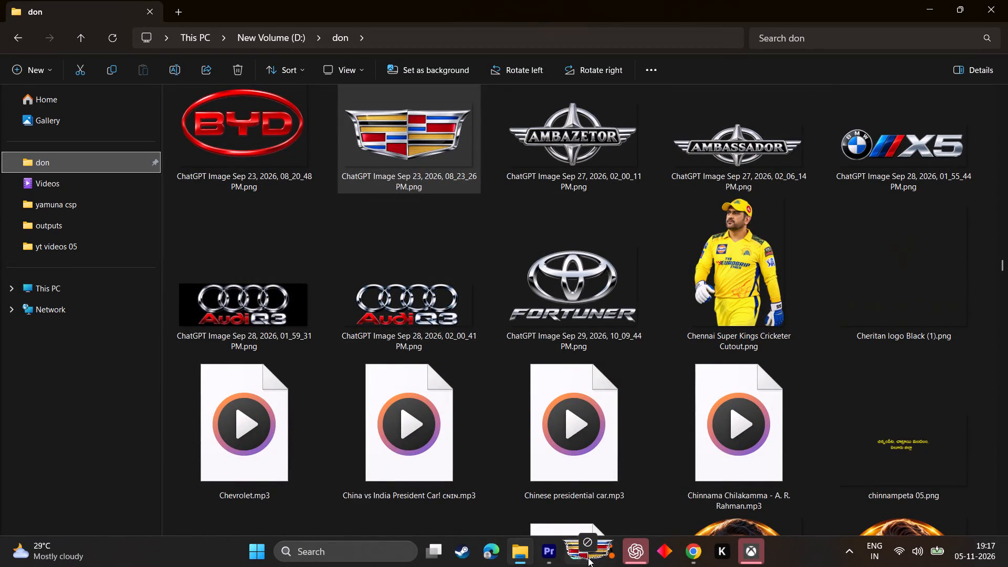
{"action": "left_click_drag", "start_coordinate": [588, 558], "coordinate": [238, 255]}
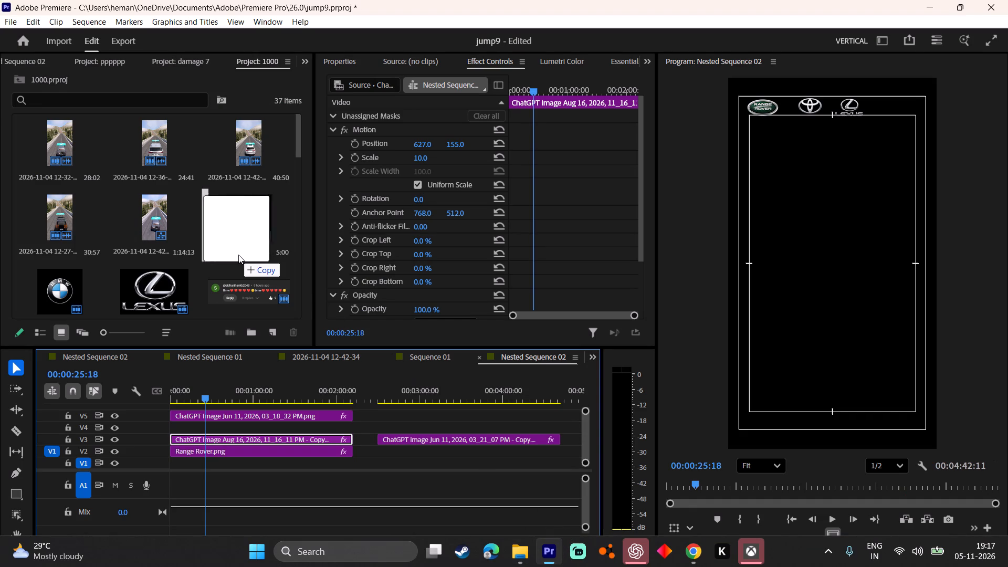
{"action": "left_click_drag", "start_coordinate": [238, 255], "coordinate": [240, 257]}
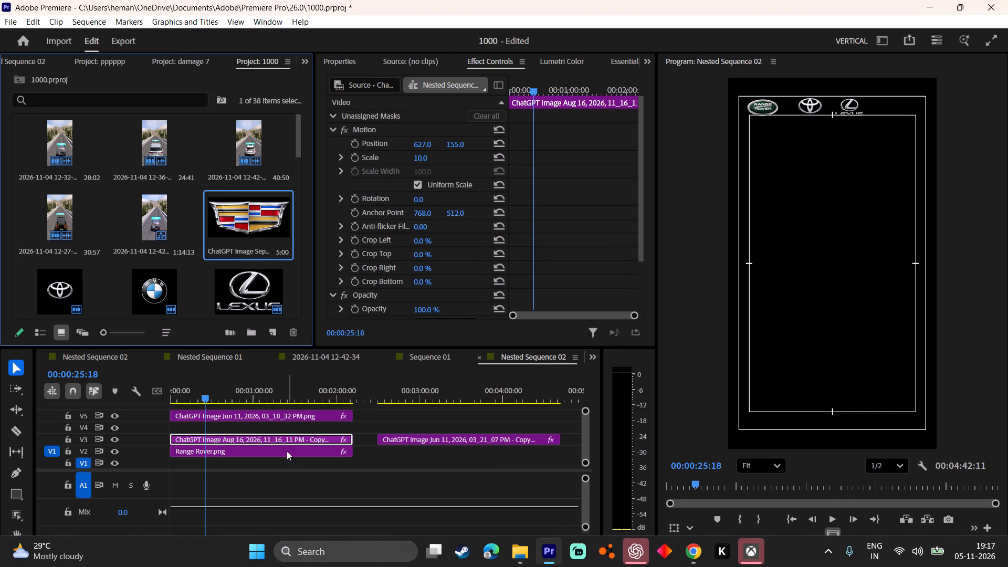
Load the Cadillac crest image as the source clip and replace the Lexus logo clip on V3 of jump9's Nested Sequence 02 with it.
{"action": "left_click", "coordinate": [281, 438]}
{"action": "type", "text": "EE"}
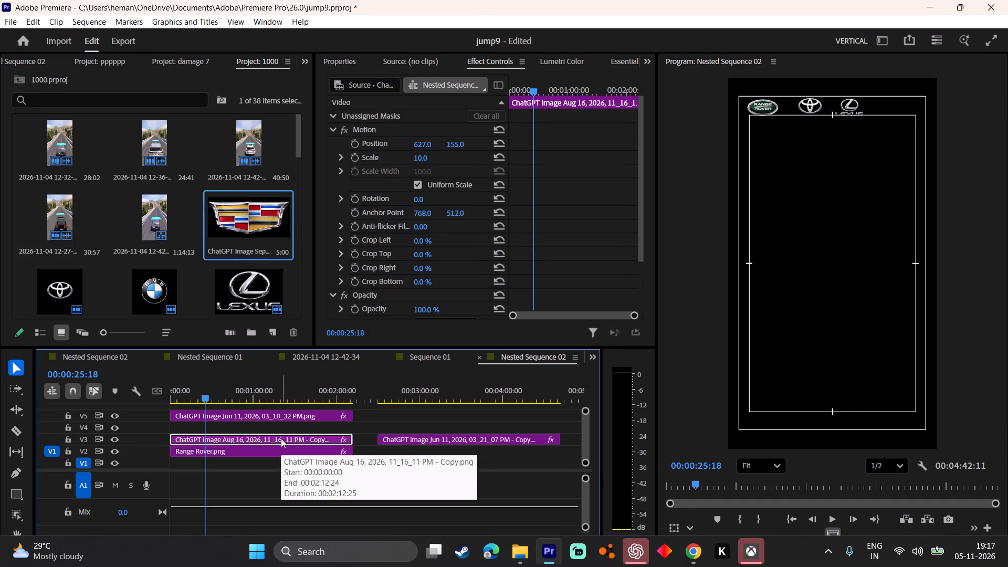
{"action": "right_click", "coordinate": [281, 438]}
{"action": "left_click", "coordinate": [511, 67]}
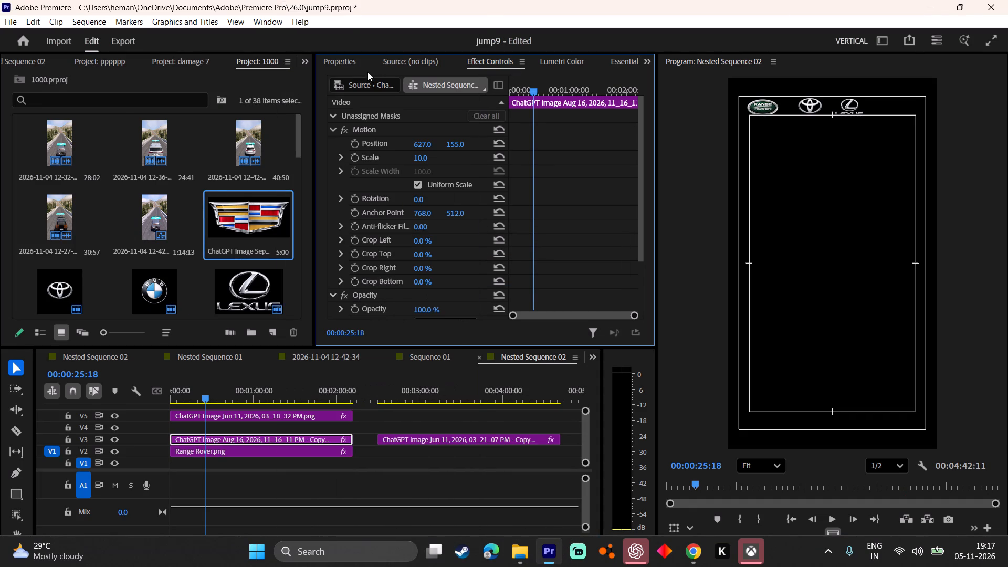
{"action": "left_click", "coordinate": [388, 59]}
{"action": "left_click_drag", "start_coordinate": [220, 226], "coordinate": [349, 169]}
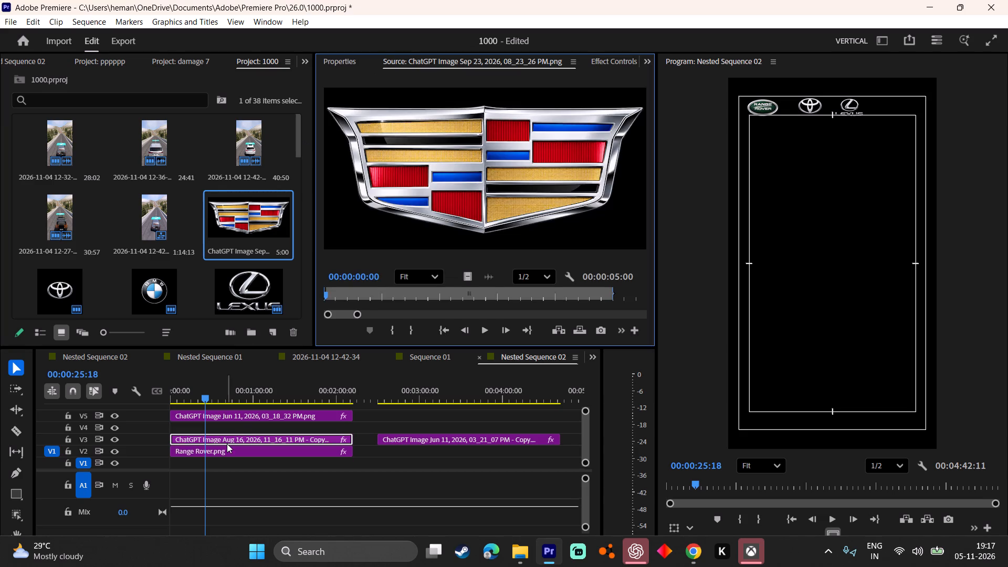
{"action": "right_click", "coordinate": [233, 440]}
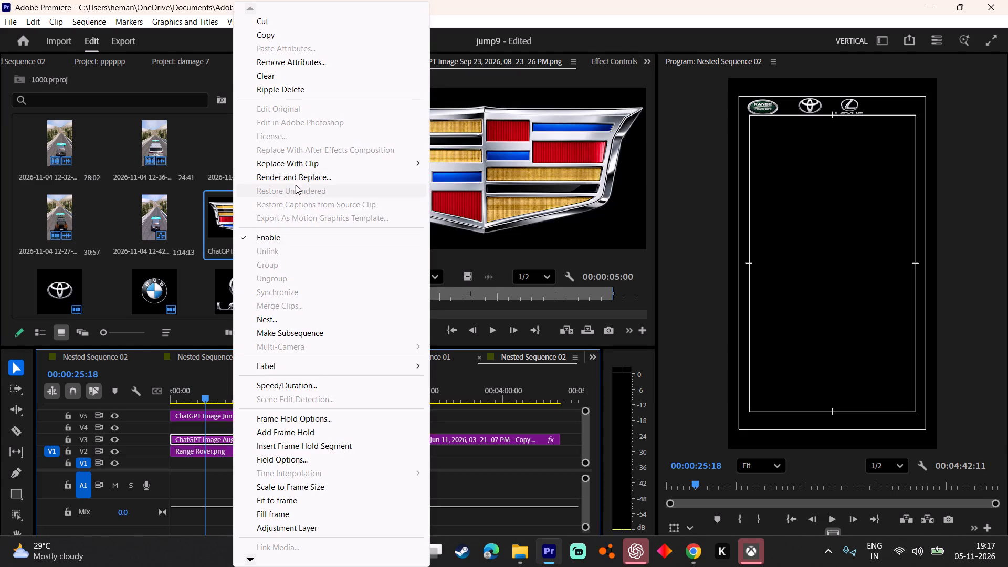
{"action": "left_click", "coordinate": [475, 165]}
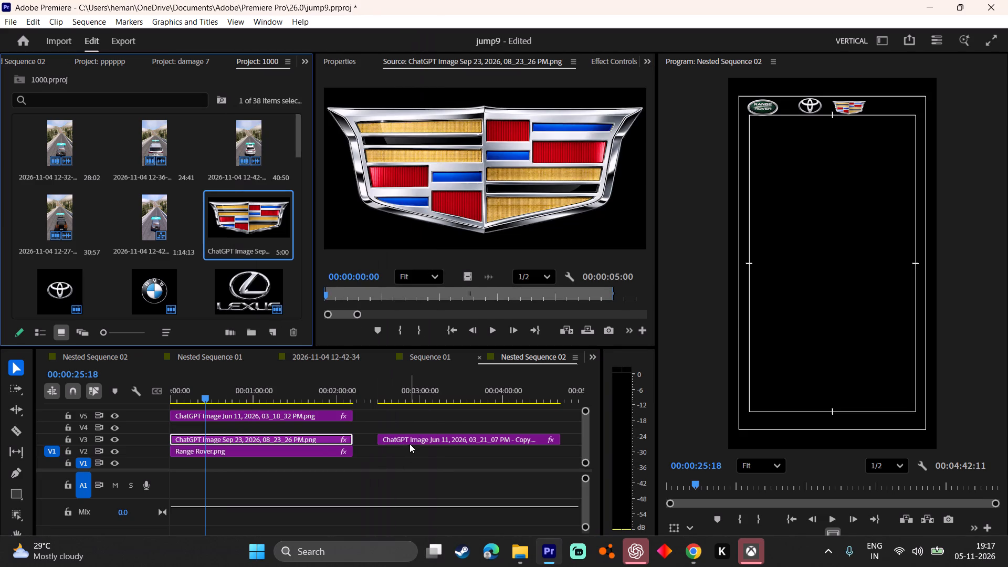
Move the BMW logo clip to the start of V4 and set its horizontal position to 892.
{"action": "left_click_drag", "start_coordinate": [409, 443], "coordinate": [167, 430]}
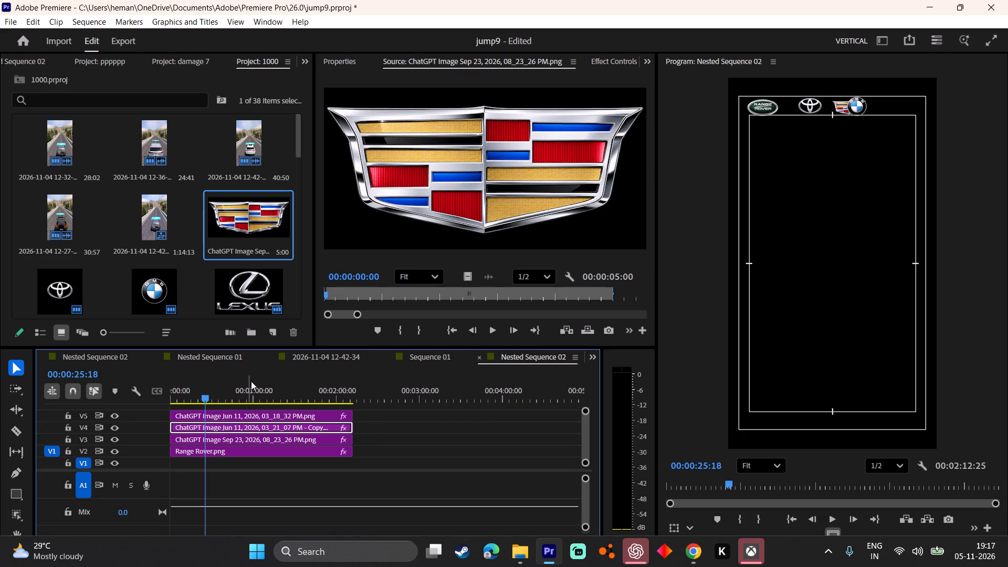
{"action": "left_click", "coordinate": [615, 62]}
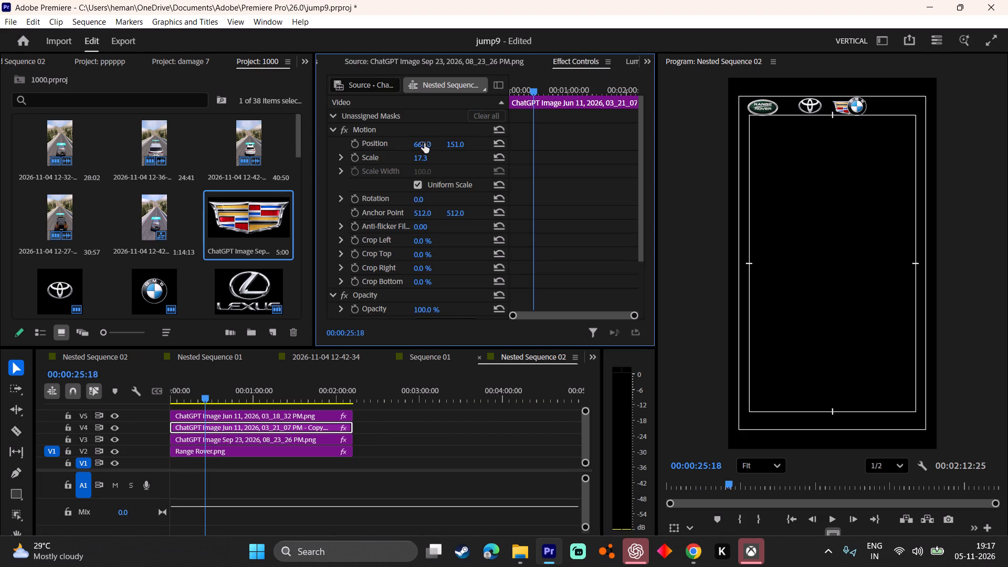
{"action": "left_click_drag", "start_coordinate": [424, 143], "coordinate": [593, 138]}
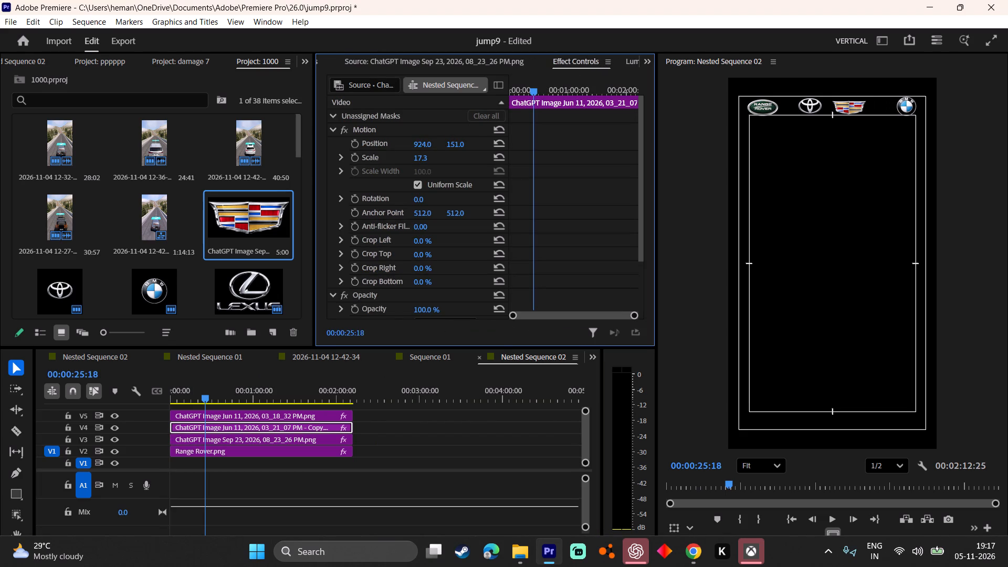
{"action": "left_click_drag", "start_coordinate": [593, 138], "coordinate": [575, 138]}
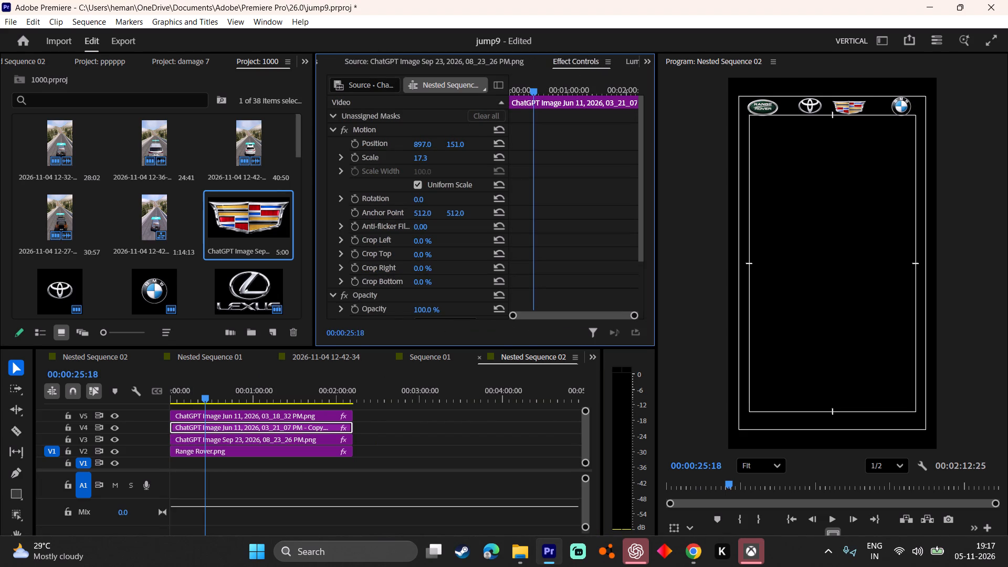
{"action": "left_click_drag", "start_coordinate": [575, 138], "coordinate": [572, 138]}
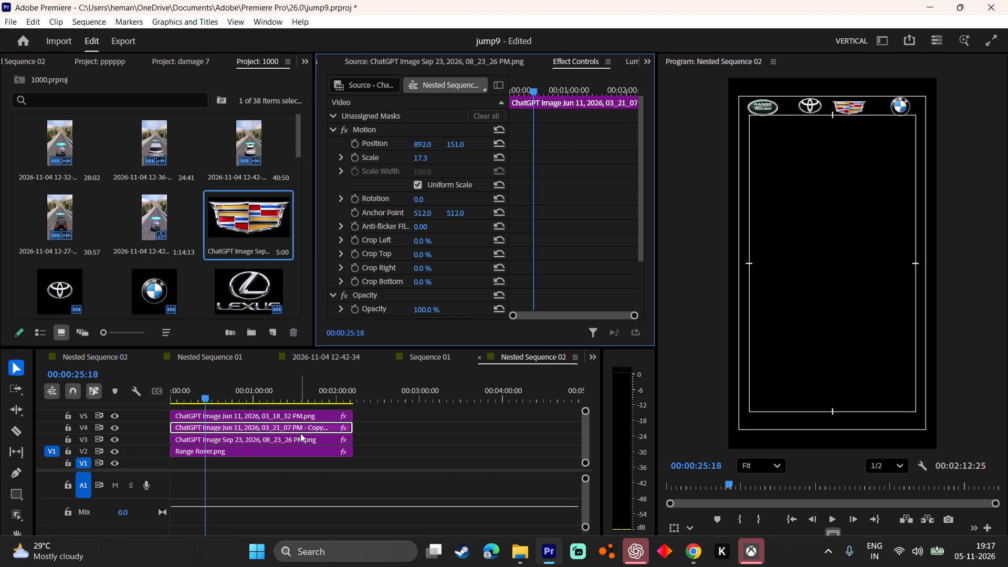
{"action": "left_click_drag", "start_coordinate": [404, 411], "coordinate": [325, 461]}
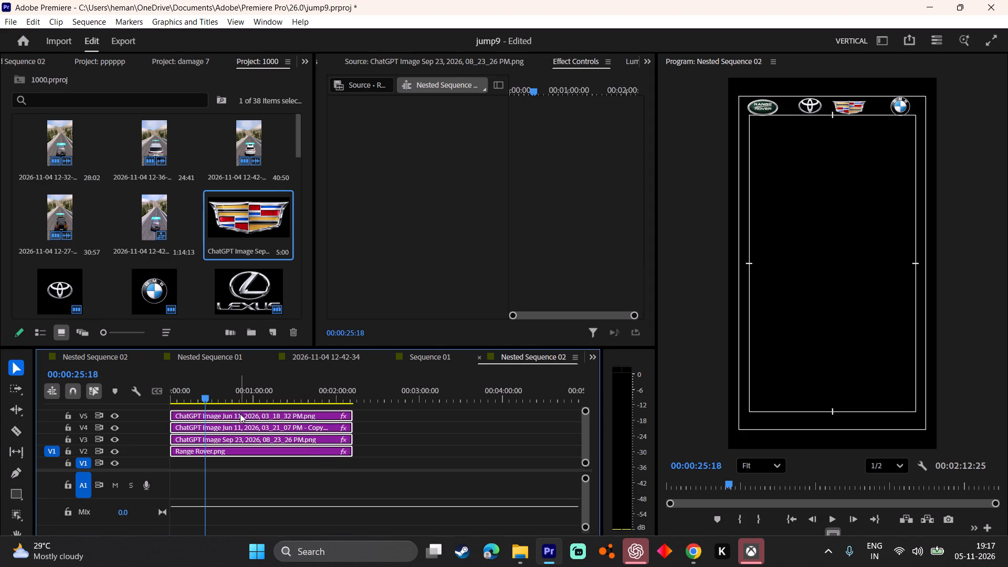
{"action": "left_click_drag", "start_coordinate": [240, 416], "coordinate": [317, 354]}
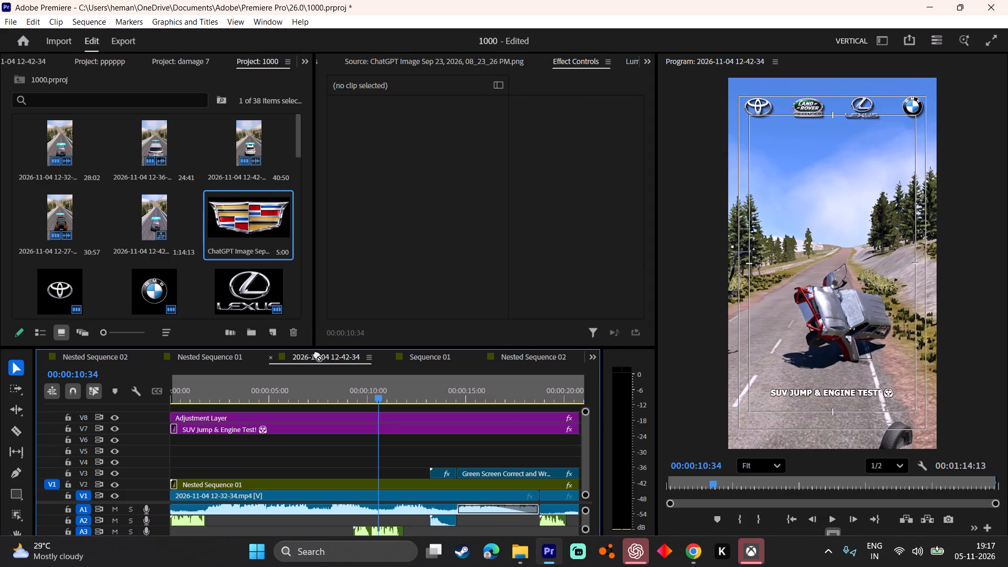
{"action": "left_click_drag", "start_coordinate": [317, 354], "coordinate": [592, 356]}
{"action": "left_click_drag", "start_coordinate": [592, 356], "coordinate": [529, 355]}
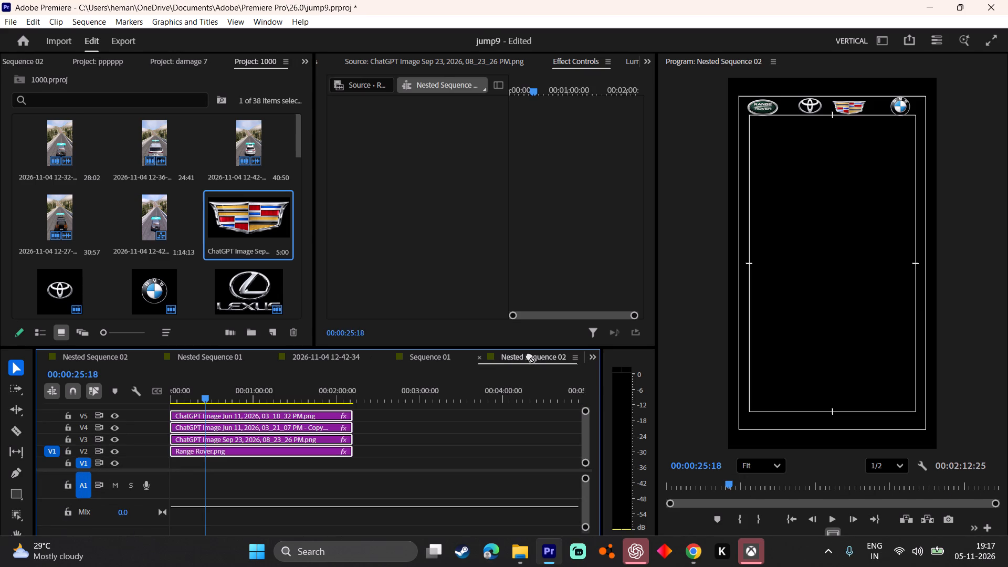
{"action": "left_click_drag", "start_coordinate": [529, 355], "coordinate": [415, 358]}
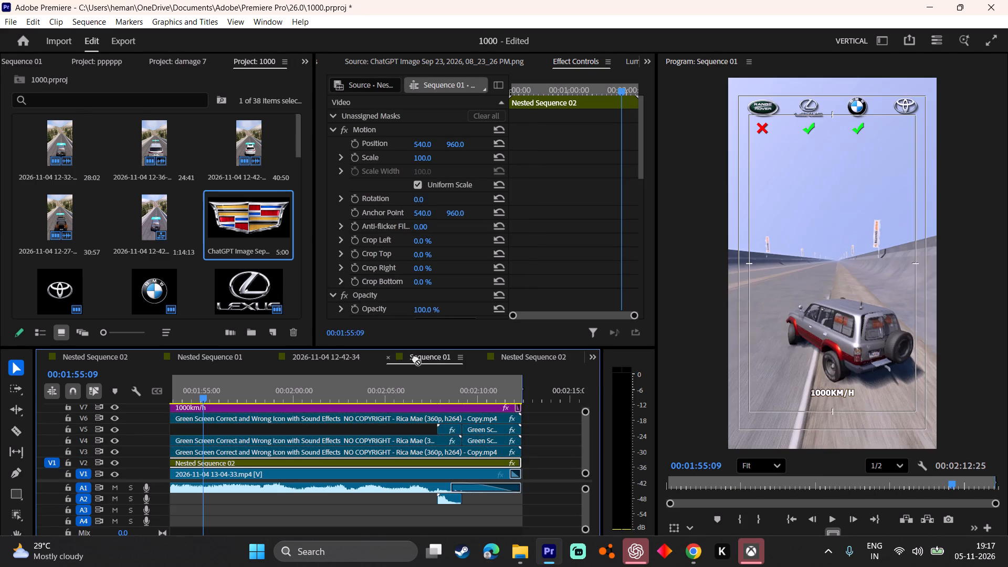
{"action": "left_click_drag", "start_coordinate": [415, 358], "coordinate": [301, 356]}
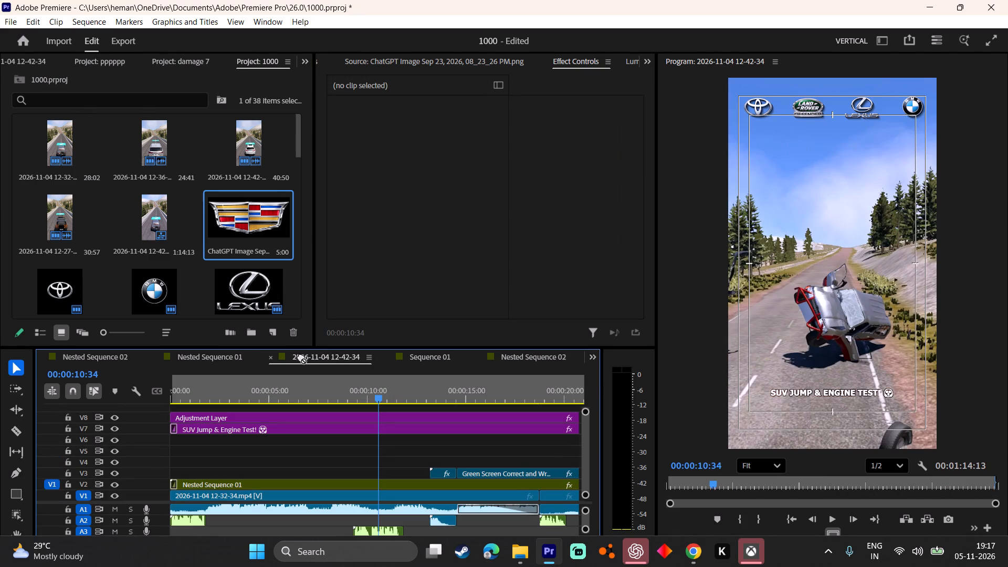
{"action": "left_click_drag", "start_coordinate": [301, 356], "coordinate": [78, 359]}
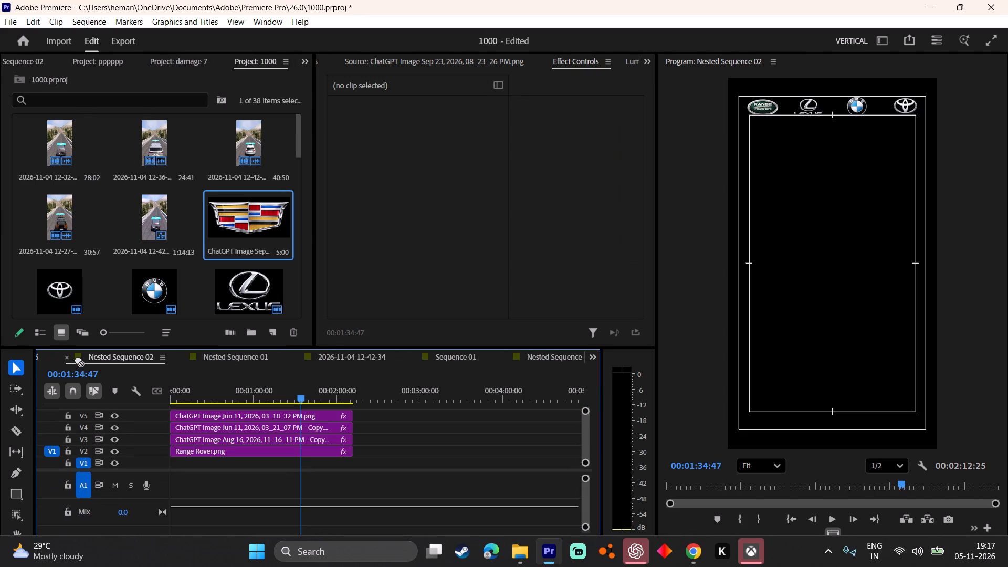
{"action": "left_click_drag", "start_coordinate": [78, 359], "coordinate": [51, 357]}
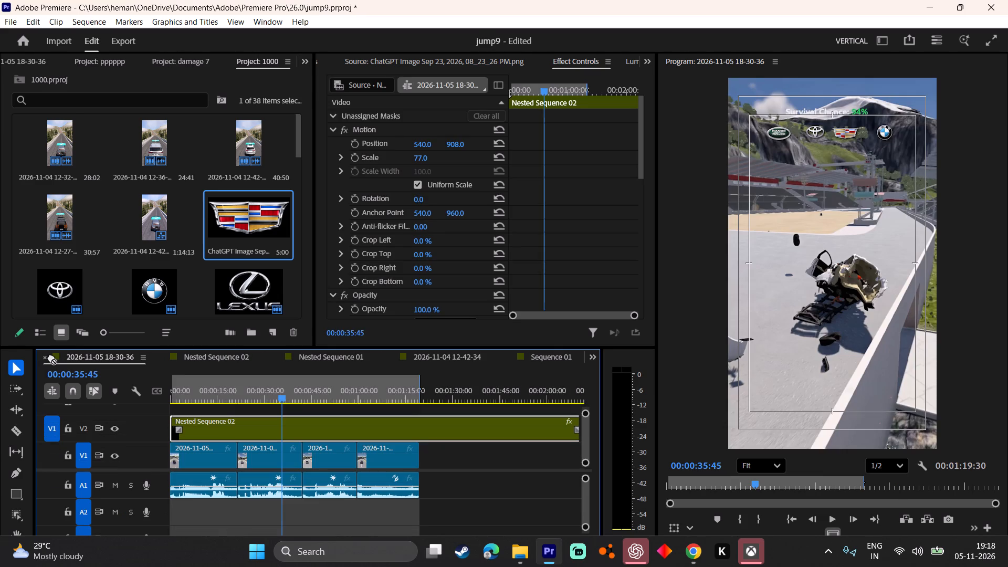
{"action": "left_click_drag", "start_coordinate": [51, 357], "coordinate": [586, 445]}
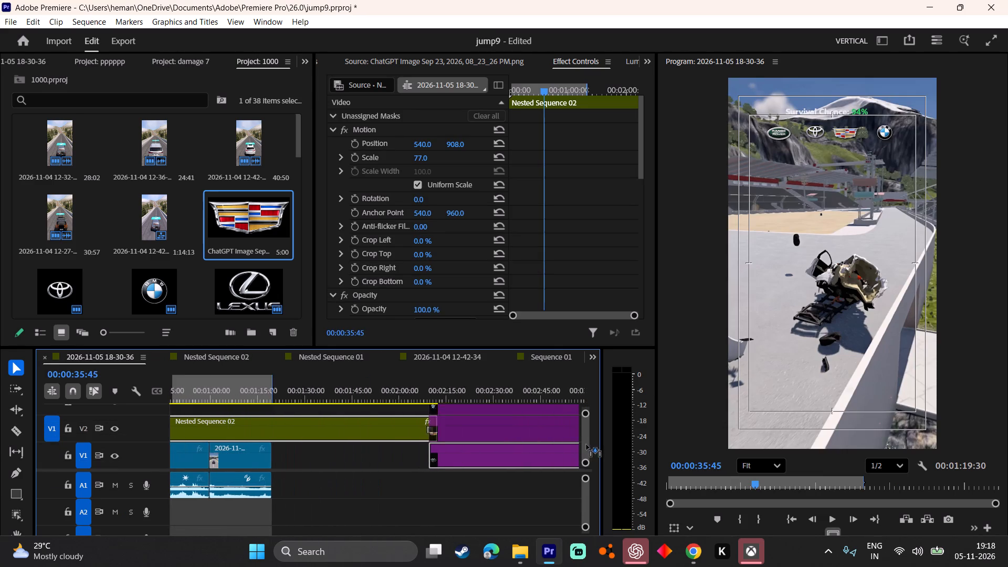
{"action": "left_click_drag", "start_coordinate": [586, 445], "coordinate": [577, 442]}
{"action": "key", "text": "minus"}
{"action": "key", "text": "minus"}
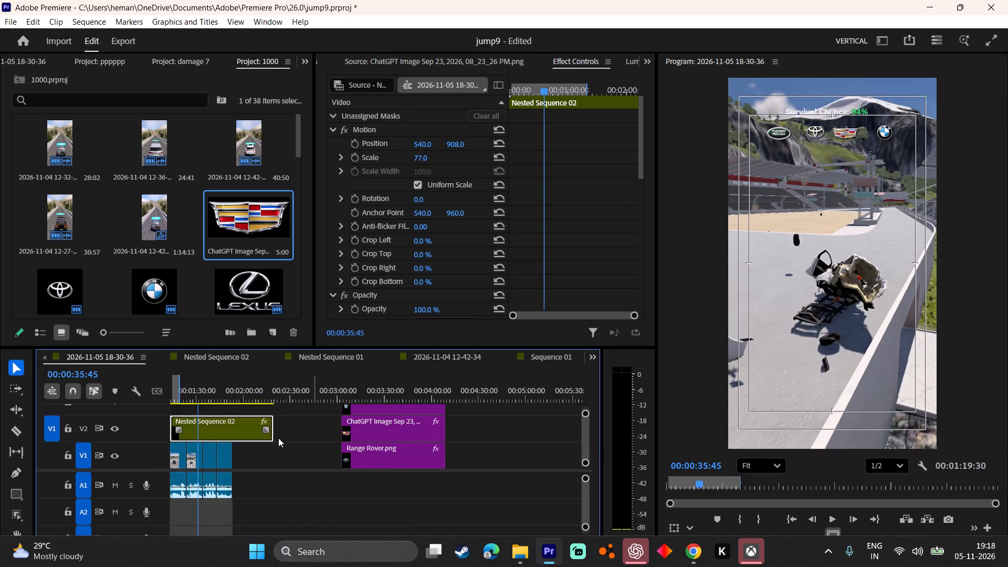
{"action": "left_click", "coordinate": [225, 428]}
{"action": "key", "text": "BackSpace"}
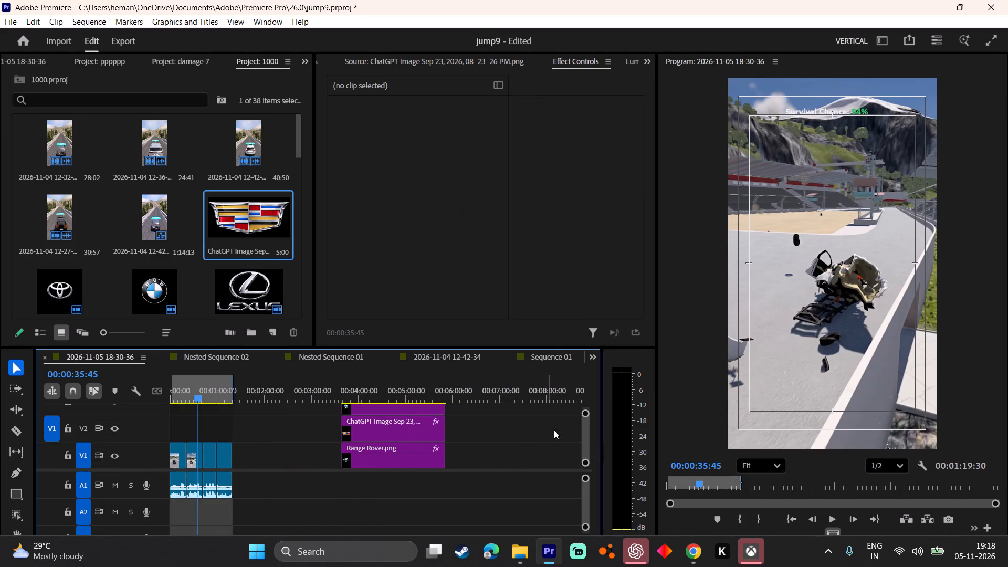
Move all four logo clips together to the start of the sequence, stacked on V2 to V5 above the recordings.
{"action": "left_click_drag", "start_coordinate": [585, 414], "coordinate": [589, 375]}
{"action": "left_click_drag", "start_coordinate": [425, 401], "coordinate": [407, 440]}
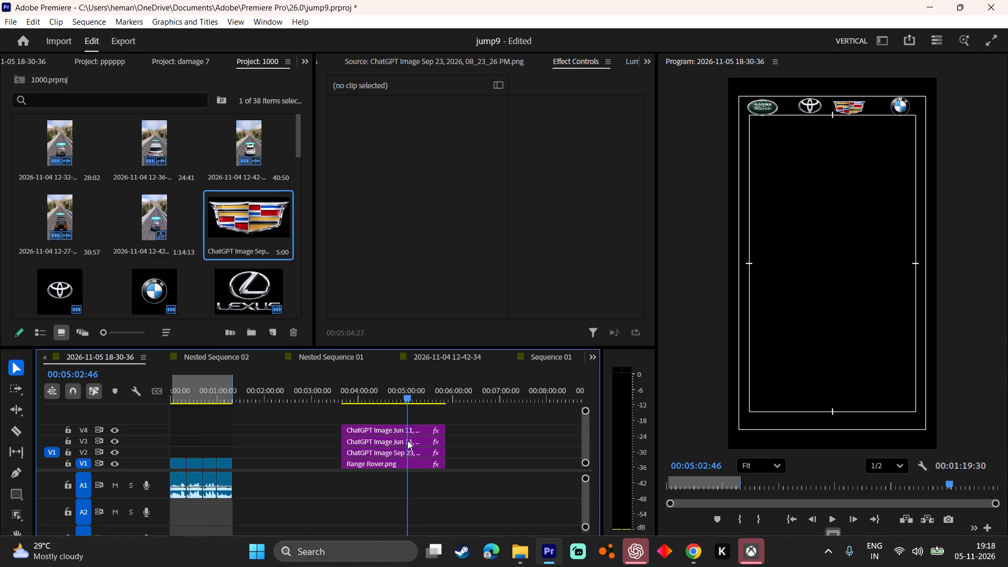
{"action": "left_click_drag", "start_coordinate": [407, 440], "coordinate": [407, 446]}
{"action": "left_click_drag", "start_coordinate": [481, 408], "coordinate": [406, 470]}
{"action": "left_click_drag", "start_coordinate": [400, 460], "coordinate": [253, 448]}
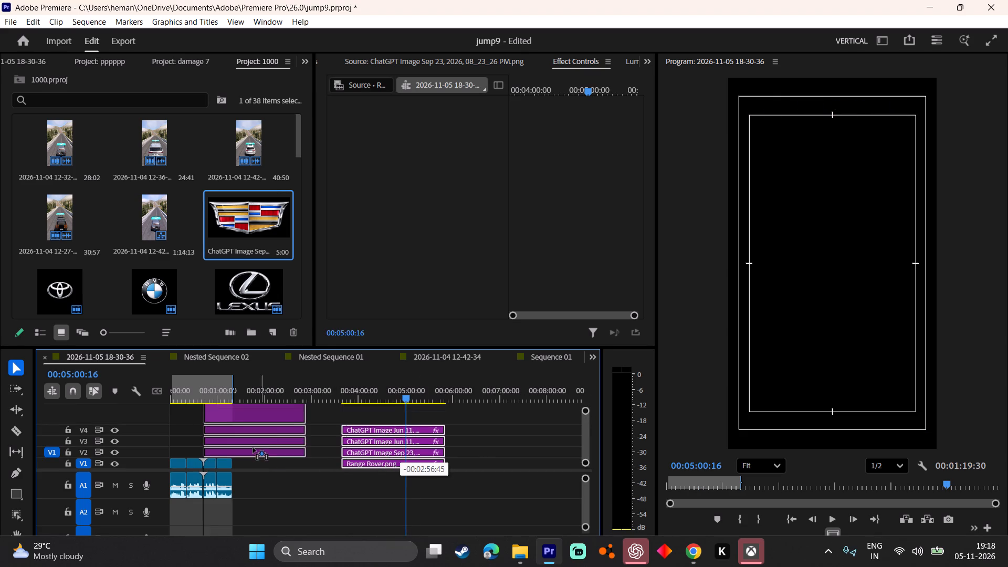
{"action": "left_click_drag", "start_coordinate": [253, 448], "coordinate": [162, 455]}
Set the position of the Range Rover logo clip on V2 to 180, 290.
{"action": "left_click_drag", "start_coordinate": [193, 387], "coordinate": [89, 403]}
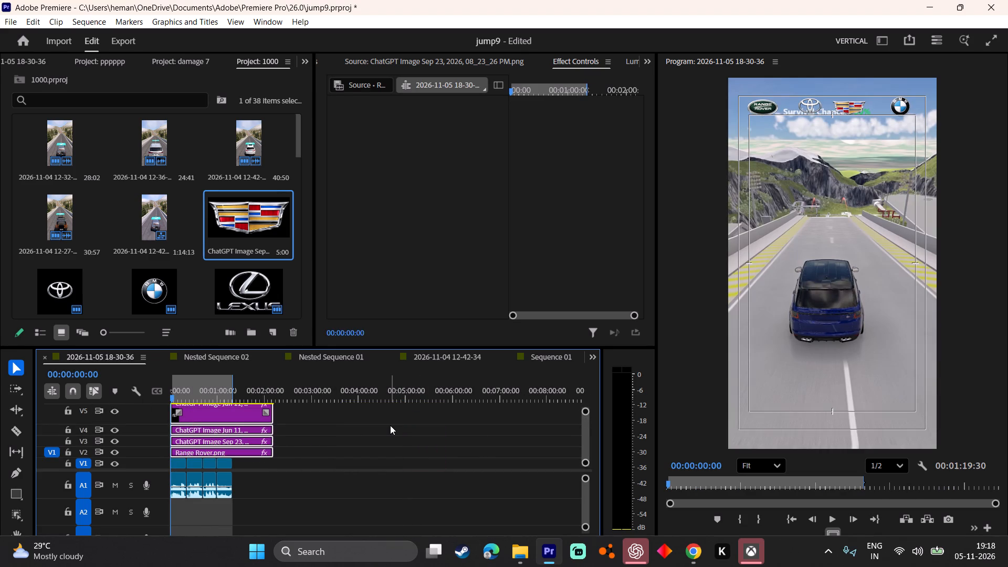
{"action": "left_click", "coordinate": [390, 425]}
{"action": "type", "text": "=="}
{"action": "key", "text": "minus"}
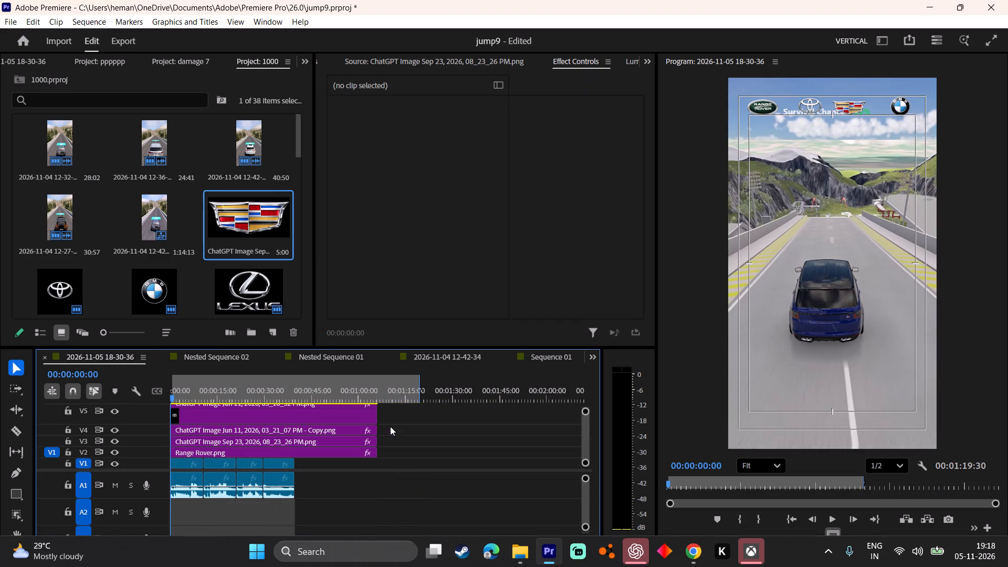
{"action": "left_click", "coordinate": [292, 450]}
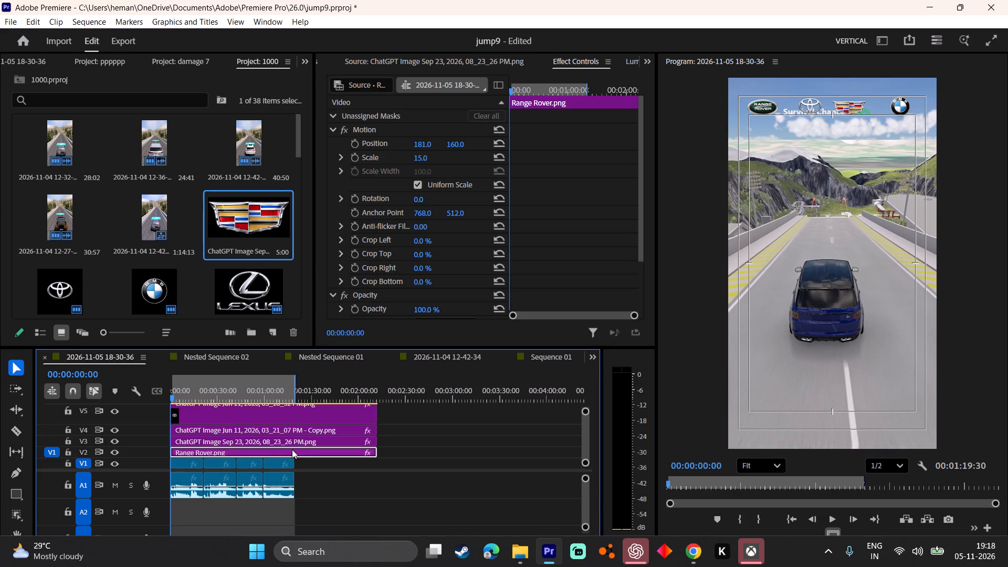
{"action": "left_click_drag", "start_coordinate": [459, 146], "coordinate": [461, 146]}
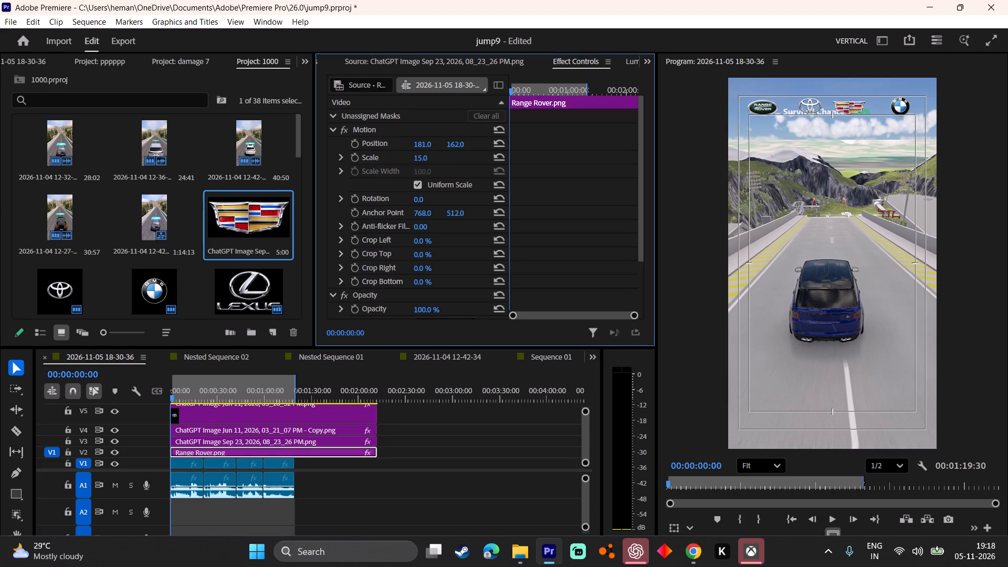
{"action": "left_click_drag", "start_coordinate": [461, 146], "coordinate": [544, 138]}
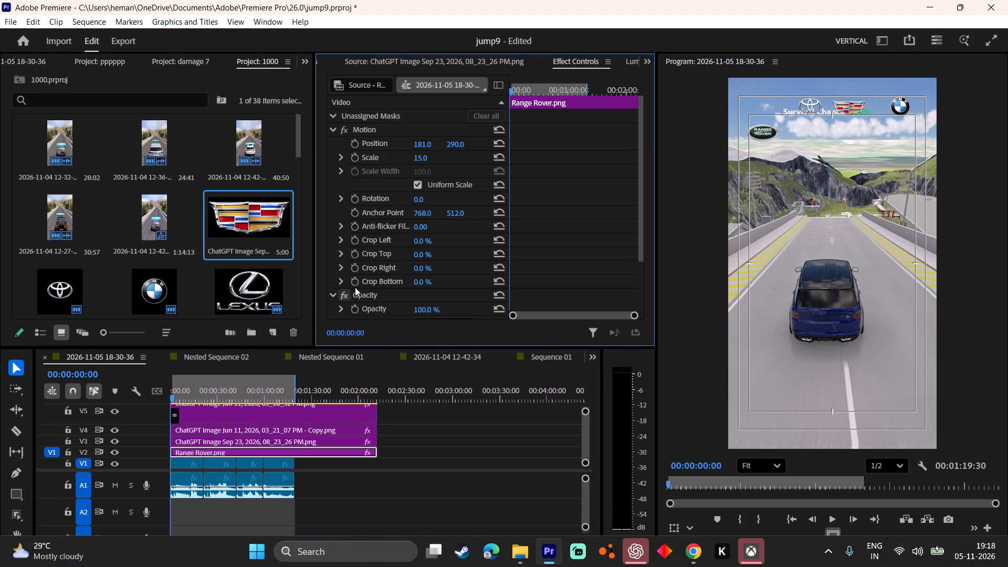
{"action": "left_click", "coordinate": [424, 145]}
{"action": "type", "text": "180"}
{"action": "key", "text": "Return"}
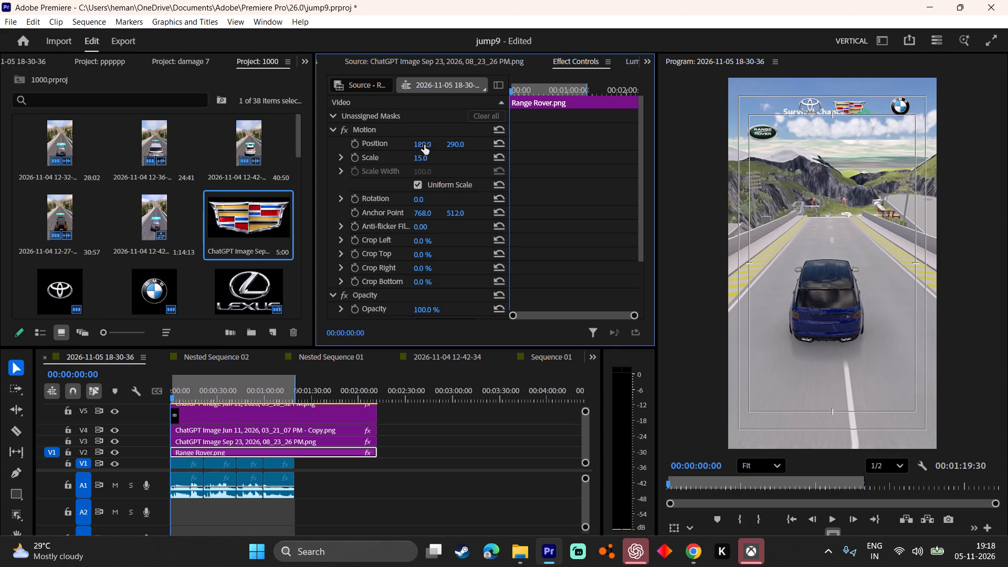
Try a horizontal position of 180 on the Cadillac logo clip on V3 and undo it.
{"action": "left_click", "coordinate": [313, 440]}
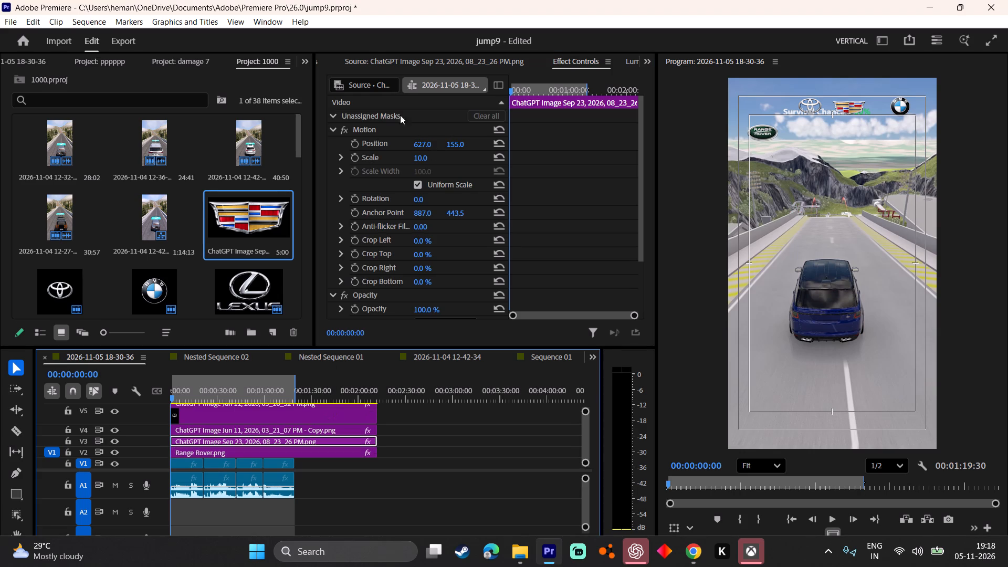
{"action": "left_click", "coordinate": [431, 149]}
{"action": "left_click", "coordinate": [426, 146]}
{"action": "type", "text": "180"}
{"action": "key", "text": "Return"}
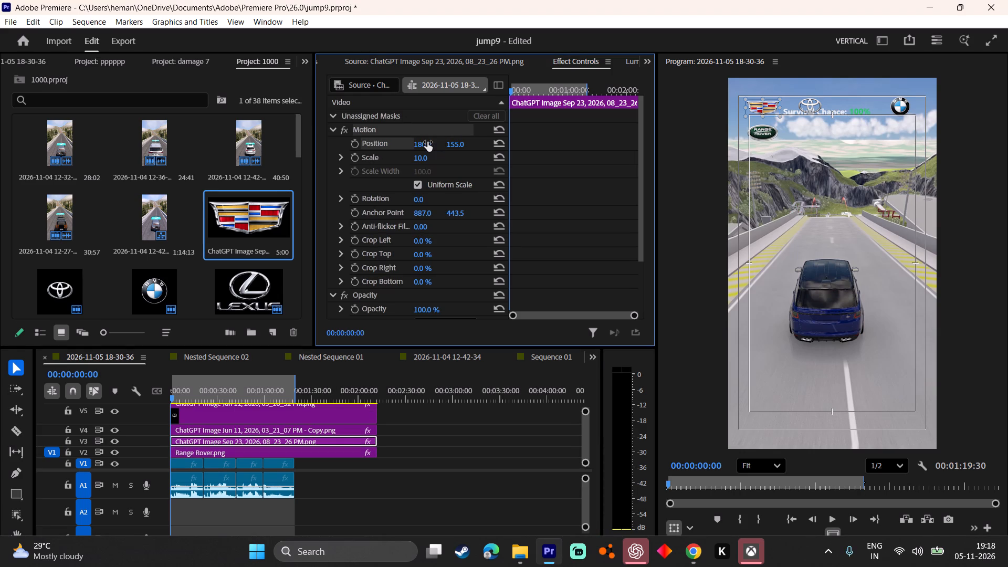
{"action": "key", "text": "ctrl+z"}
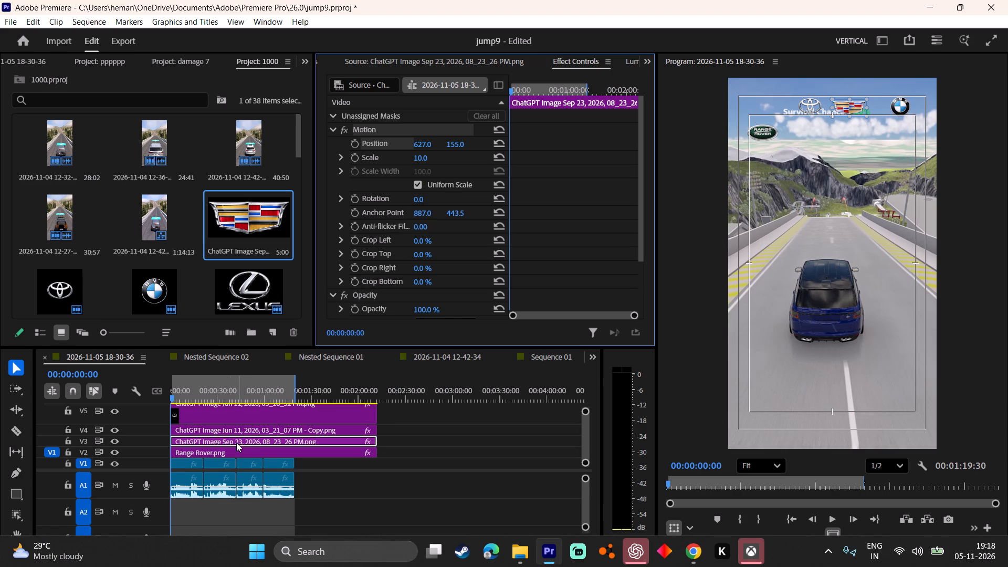
Shift the Cadillac and BMW clips later on V3 and V4, clear of the recordings, and move the Toyota clip from V5 down to the start of V3.
{"action": "left_click_drag", "start_coordinate": [187, 392], "coordinate": [214, 396]}
{"action": "left_click_drag", "start_coordinate": [224, 443], "coordinate": [382, 442]}
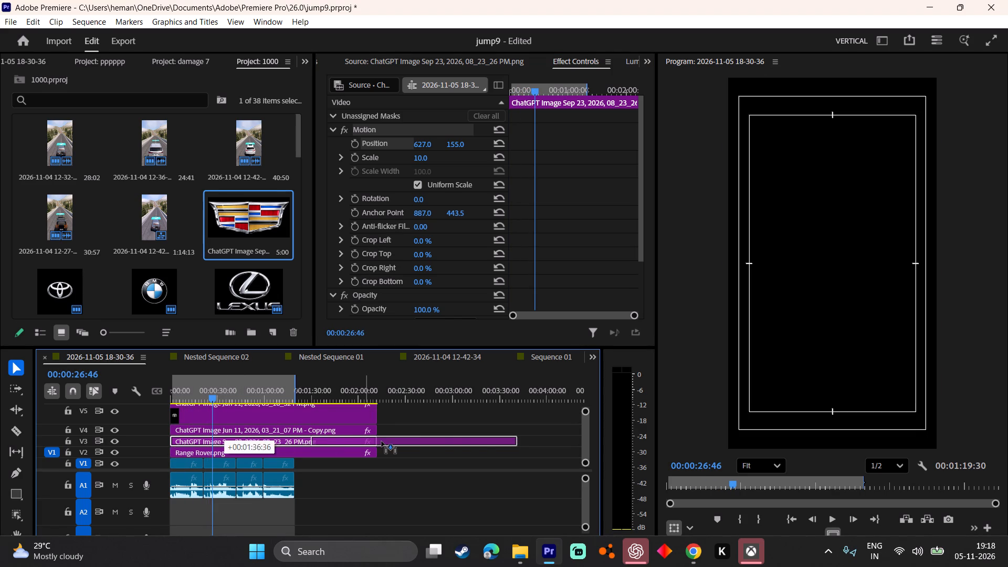
{"action": "left_click_drag", "start_coordinate": [382, 442], "coordinate": [471, 442]}
{"action": "left_click_drag", "start_coordinate": [277, 428], "coordinate": [276, 434]}
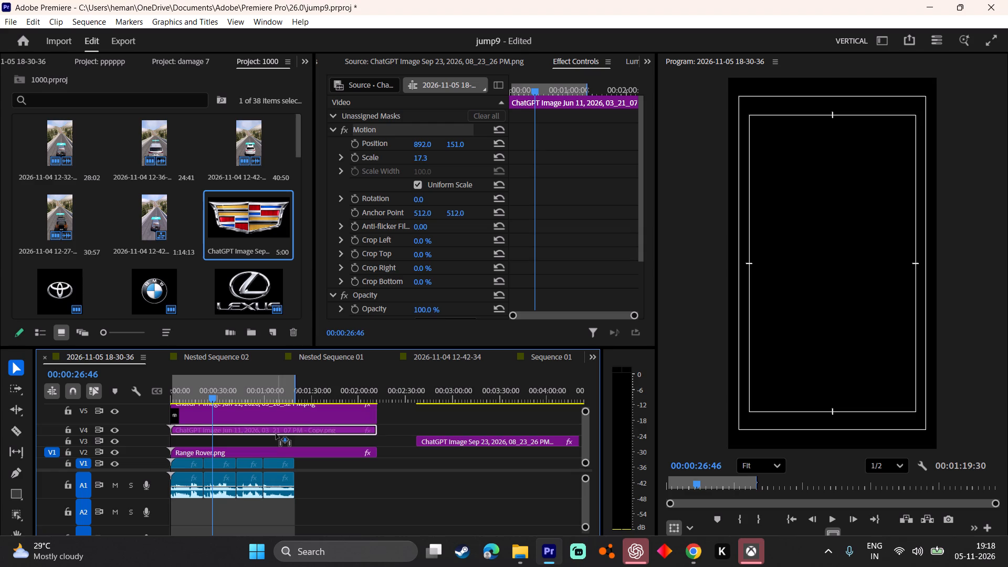
{"action": "left_click_drag", "start_coordinate": [276, 434], "coordinate": [532, 432]}
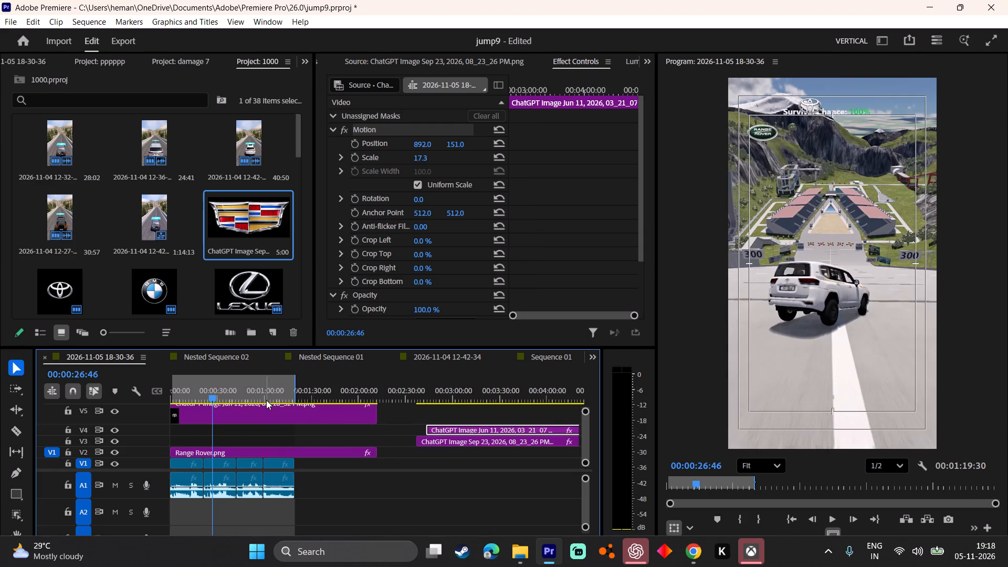
{"action": "left_click_drag", "start_coordinate": [255, 414], "coordinate": [255, 445]}
{"action": "left_click", "coordinate": [255, 442]}
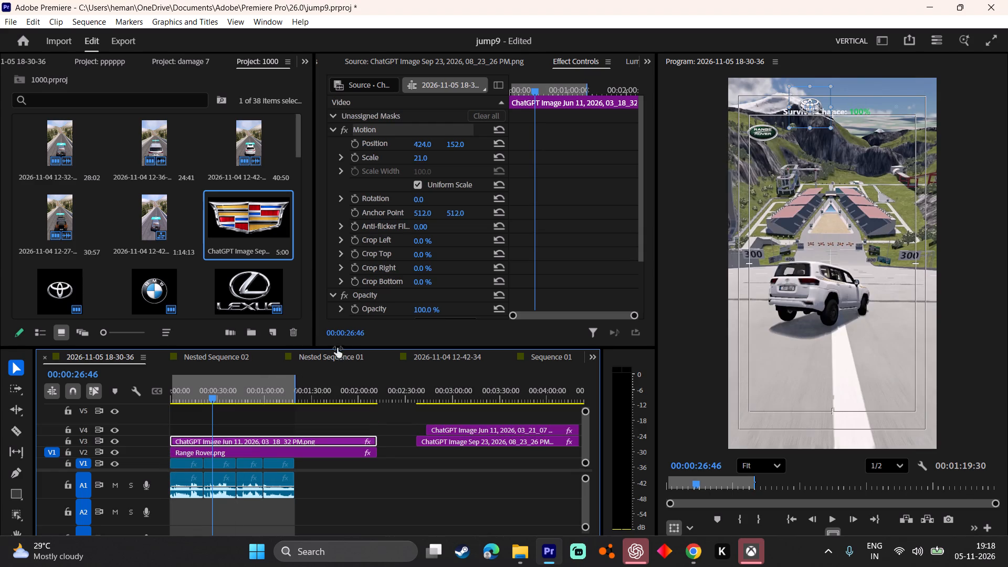
Set the vertical position of the Toyota logo clip on V3 to 290.
{"action": "left_click", "coordinate": [241, 455]}
{"action": "left_click", "coordinate": [278, 441]}
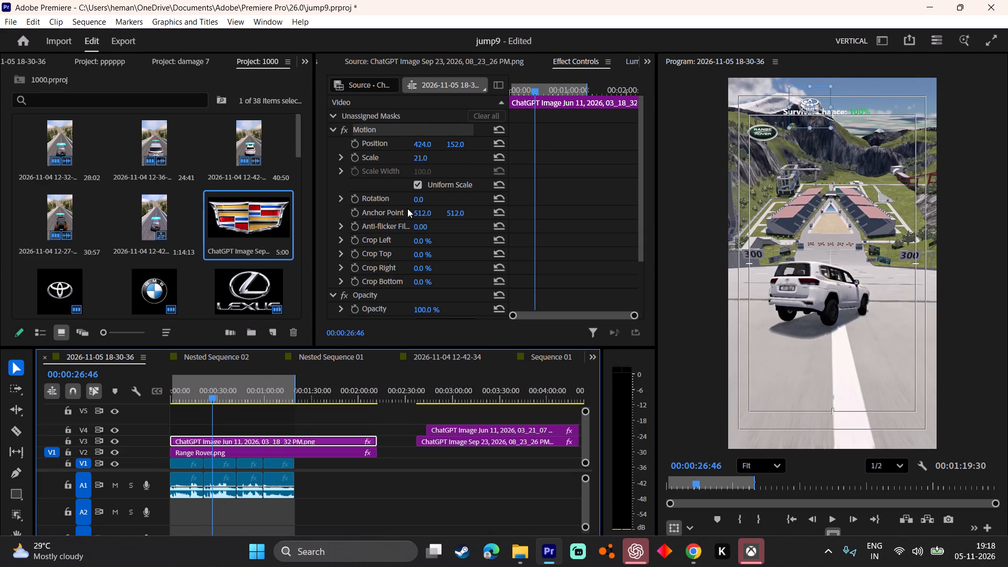
{"action": "left_click", "coordinate": [459, 147]}
{"action": "key", "text": "8"}
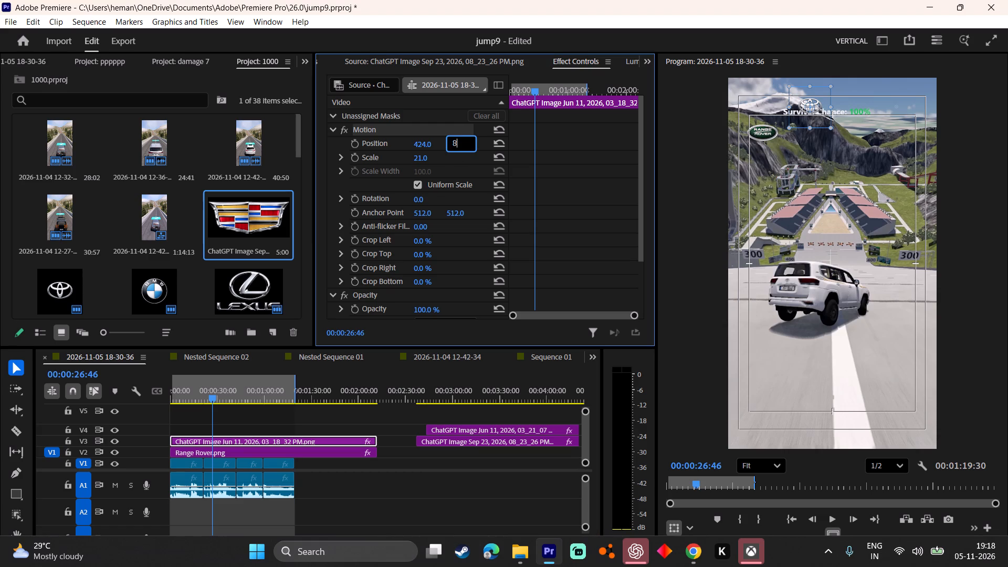
{"action": "key", "text": "BackSpace"}
{"action": "type", "text": "290"}
{"action": "key", "text": "Return"}
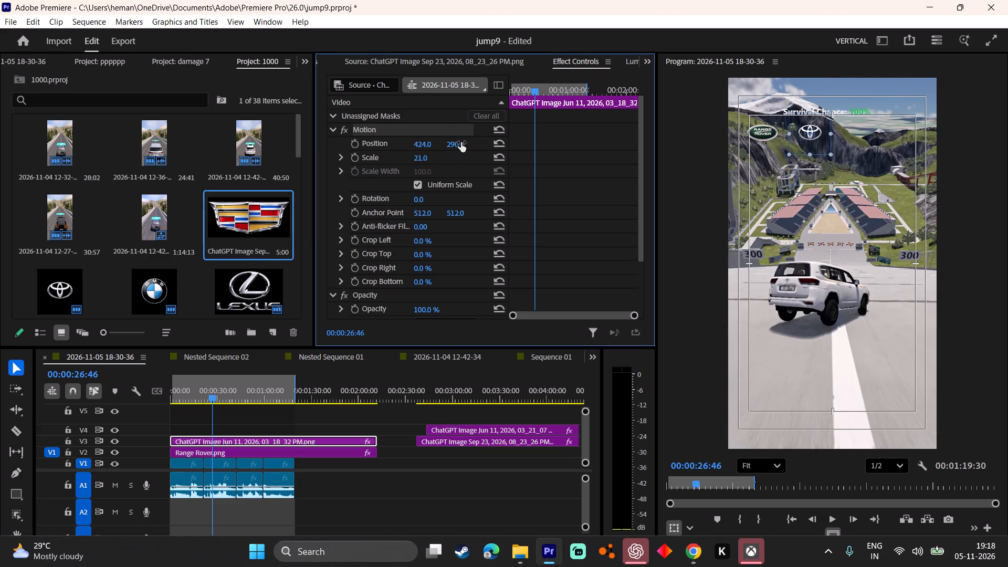
Move the Cadillac and BMW logo clips back to the sequence start, with Cadillac on V4 and BMW on V5.
{"action": "left_click_drag", "start_coordinate": [482, 416], "coordinate": [460, 448]}
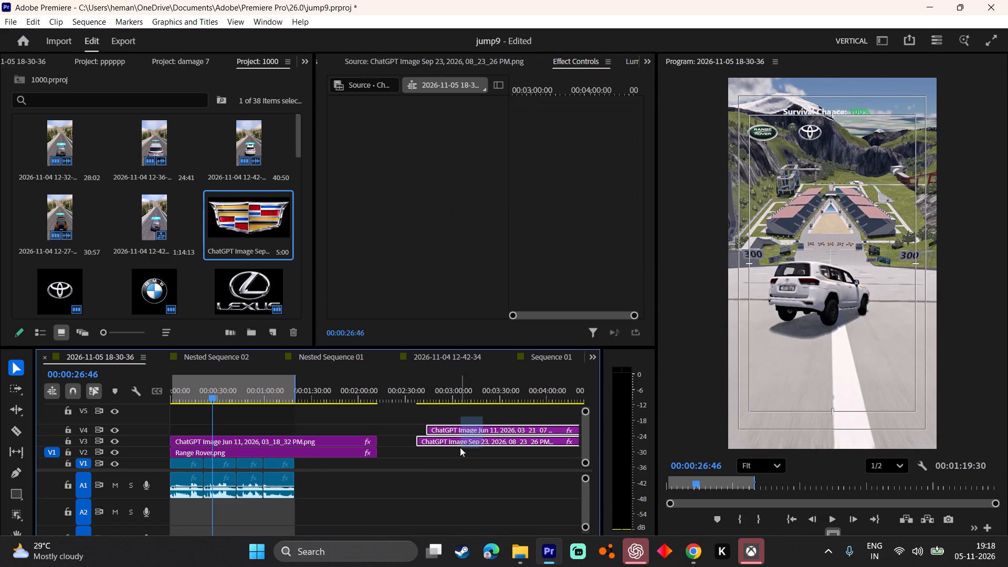
{"action": "left_click_drag", "start_coordinate": [459, 442], "coordinate": [163, 426]}
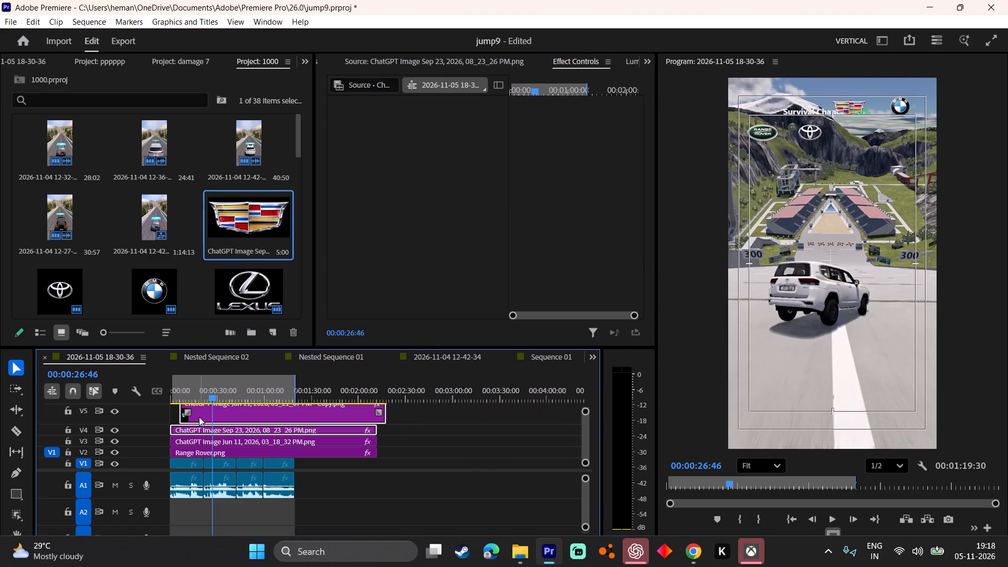
{"action": "left_click_drag", "start_coordinate": [213, 418], "coordinate": [192, 418]}
{"action": "left_click", "coordinate": [272, 418]}
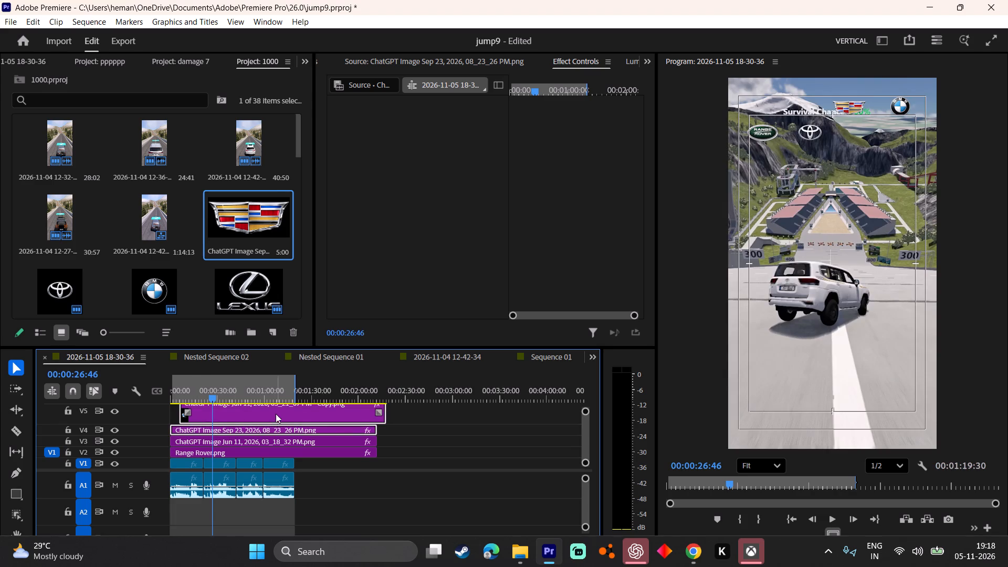
{"action": "left_click", "coordinate": [448, 434]}
{"action": "left_click_drag", "start_coordinate": [342, 416], "coordinate": [260, 416]}
Set the vertical position of the BMW logo clip on V5 to 290.
{"action": "left_click", "coordinate": [260, 416]}
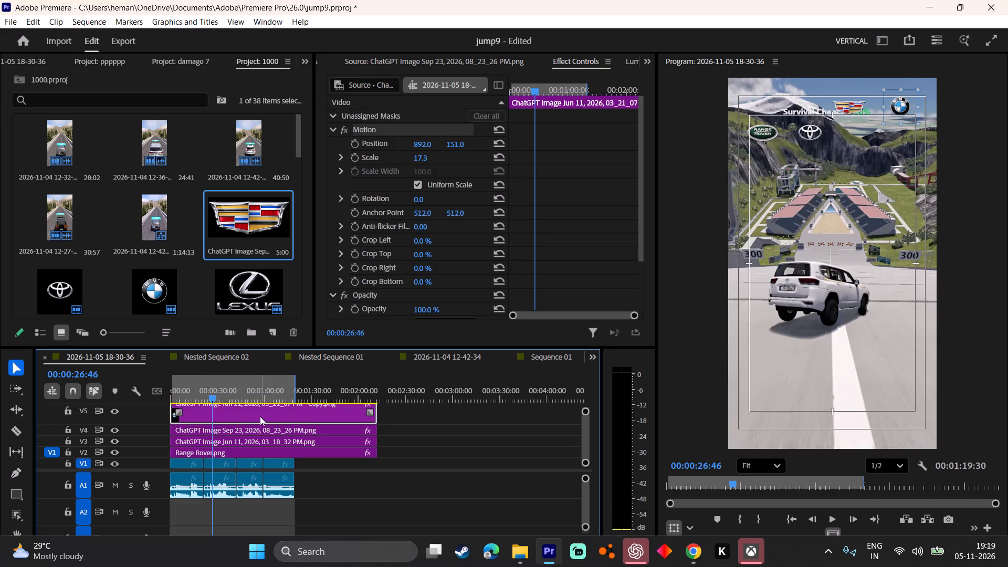
{"action": "left_click", "coordinate": [460, 141]}
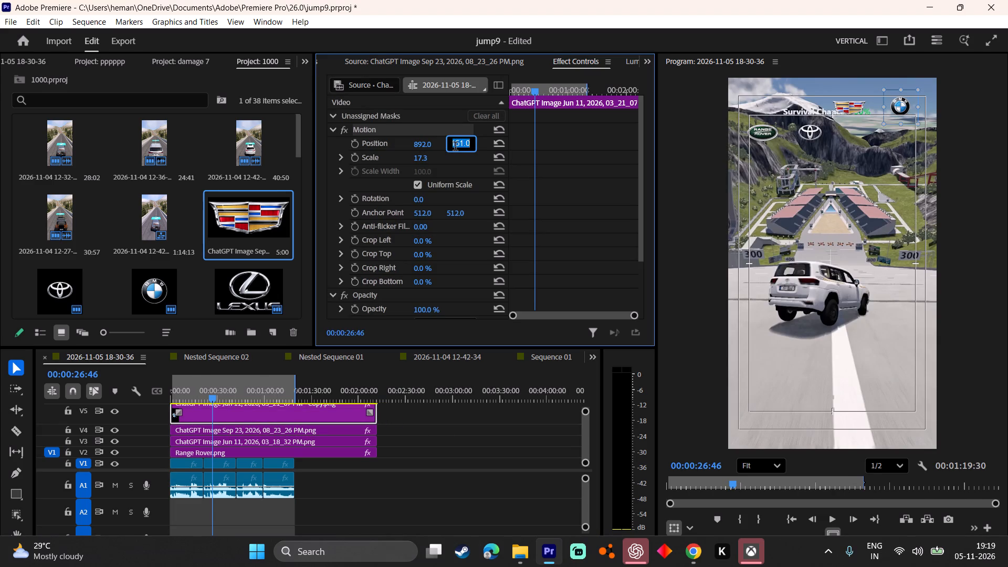
{"action": "key", "text": "8"}
{"action": "key", "text": "BackSpace"}
{"action": "type", "text": "290"}
{"action": "key", "text": "Return"}
Set the vertical position of the Cadillac logo clip on V4 to 290.
{"action": "left_click", "coordinate": [270, 432]}
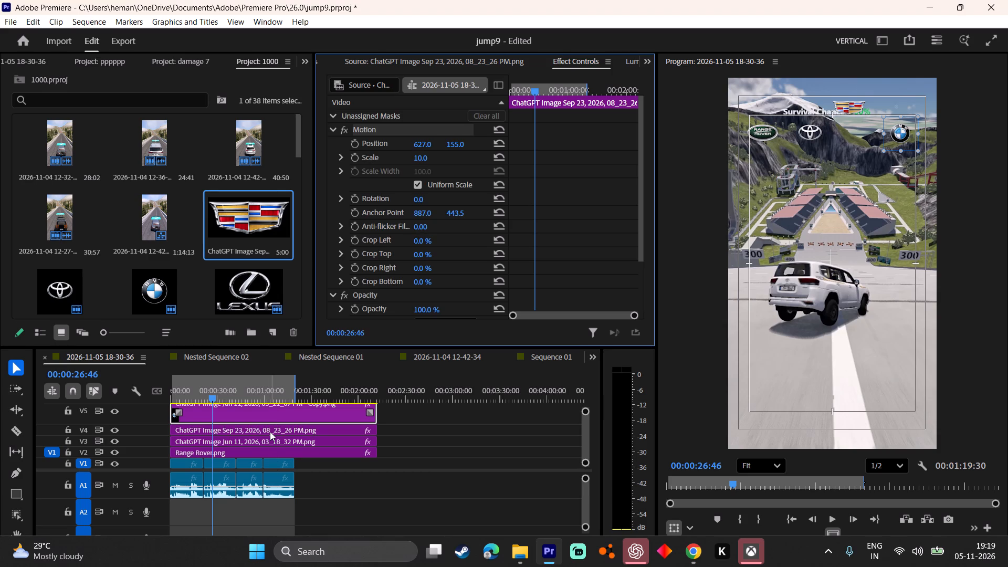
{"action": "left_click", "coordinate": [458, 144]}
{"action": "type", "text": "290"}
{"action": "key", "text": "Return"}
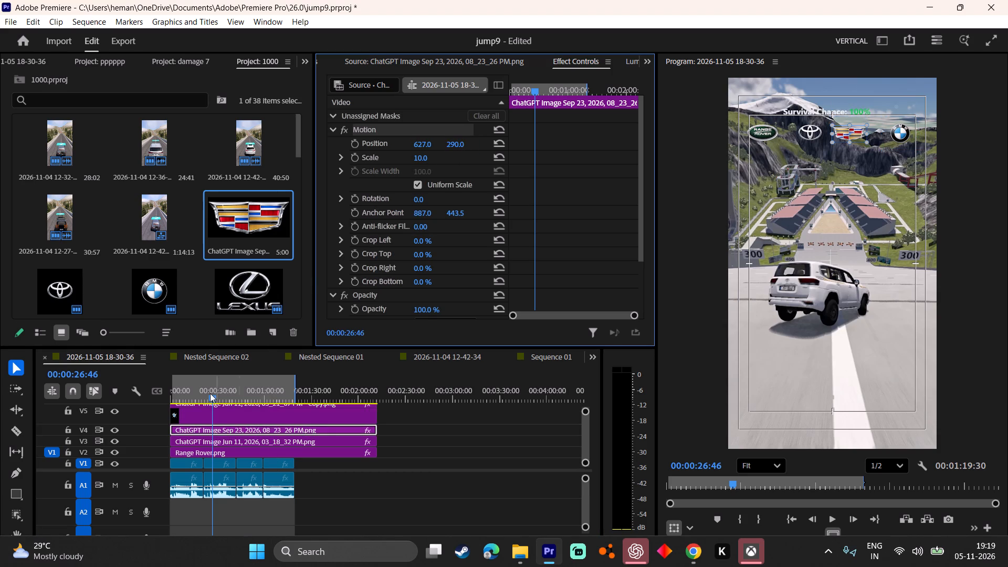
At the sequence start, try a scale of 10 on the Range Rover logo clip on V2, and settle on 13.
{"action": "left_click_drag", "start_coordinate": [194, 389], "coordinate": [52, 407]}
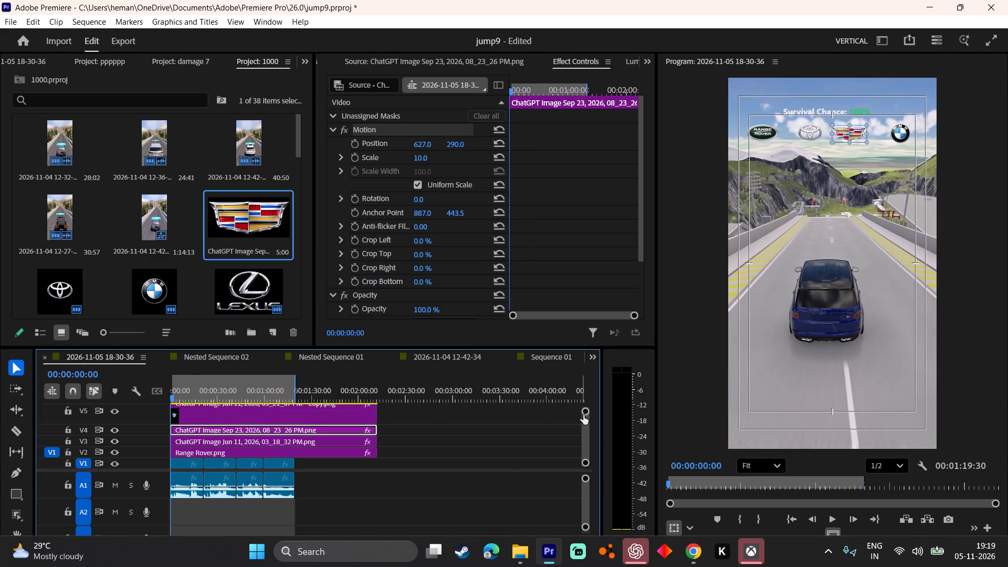
{"action": "left_click_drag", "start_coordinate": [583, 415], "coordinate": [590, 294]}
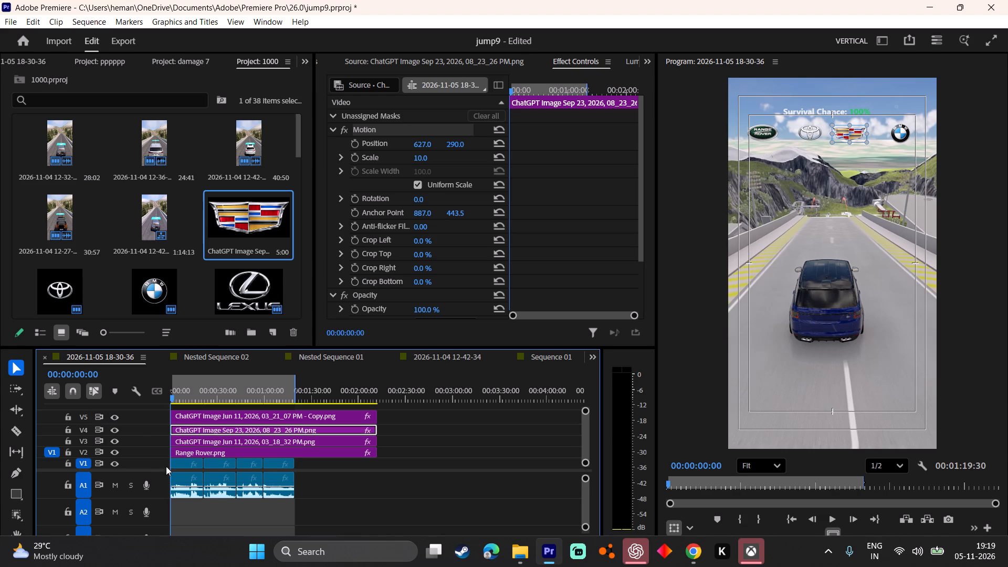
{"action": "left_click_drag", "start_coordinate": [156, 470], "coordinate": [152, 487]}
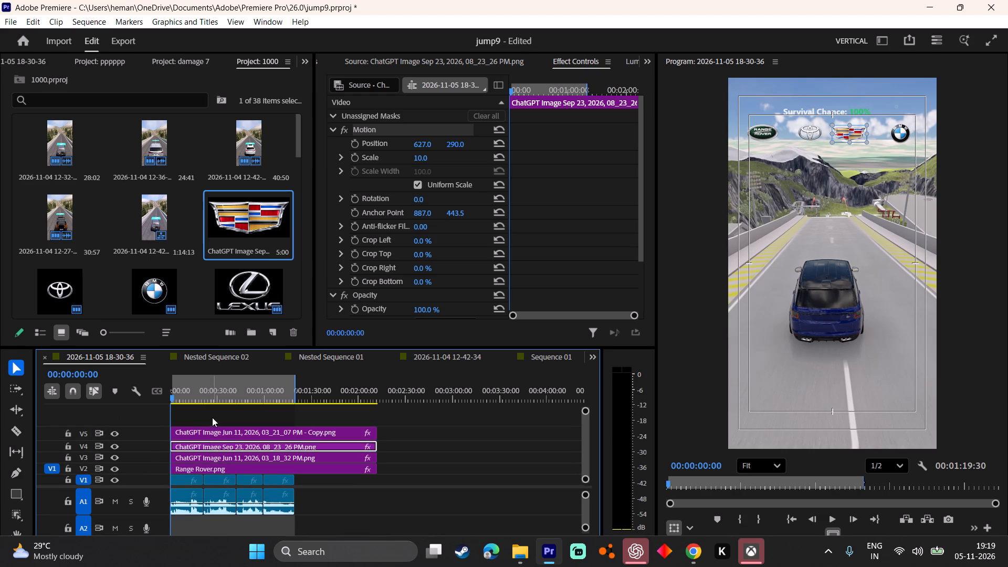
{"action": "left_click", "coordinate": [318, 415]}
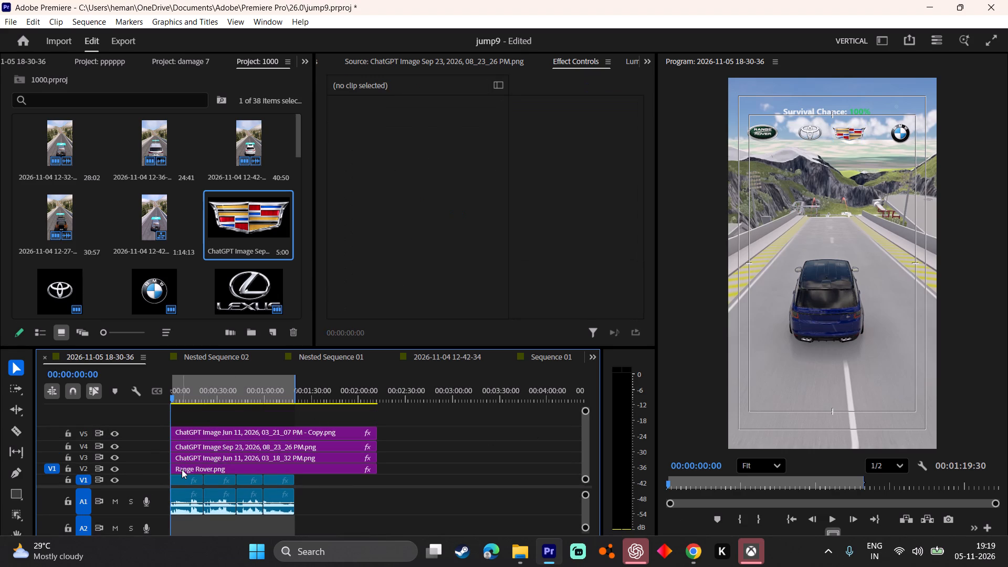
{"action": "left_click", "coordinate": [182, 469]}
{"action": "left_click", "coordinate": [425, 158]}
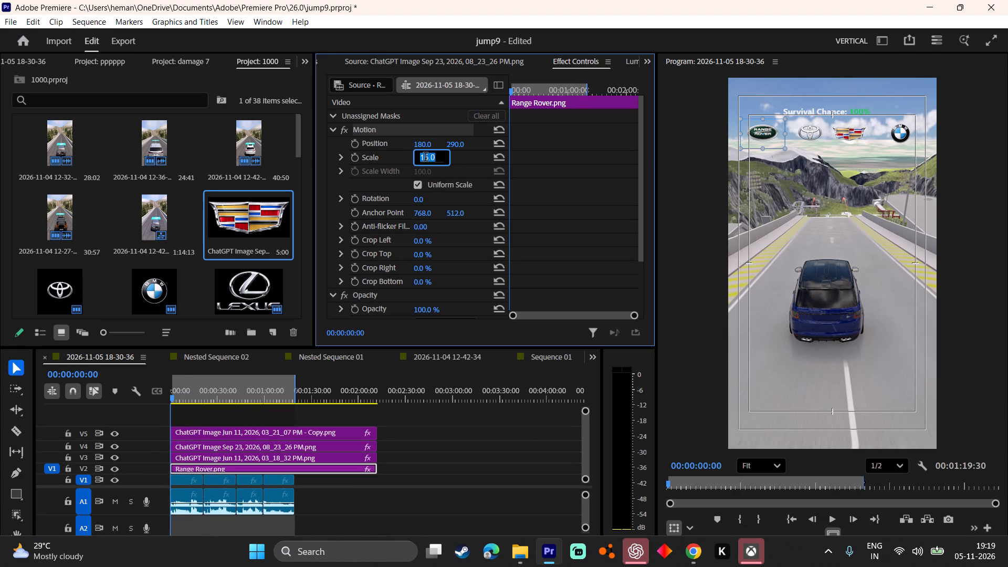
{"action": "type", "text": "10"}
{"action": "key", "text": "Return"}
{"action": "left_click", "coordinate": [432, 155]}
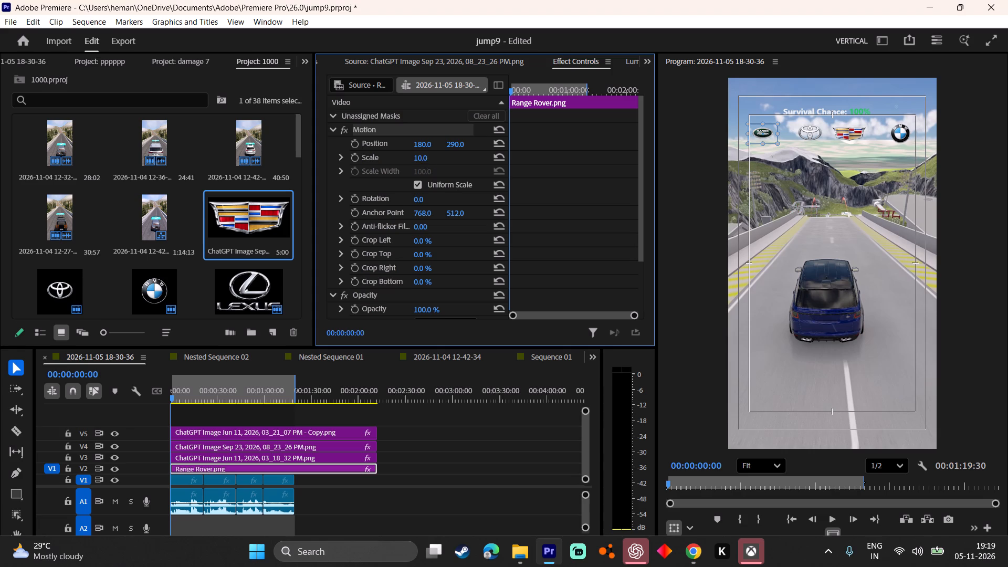
{"action": "type", "text": "13"}
{"action": "key", "text": "Return"}
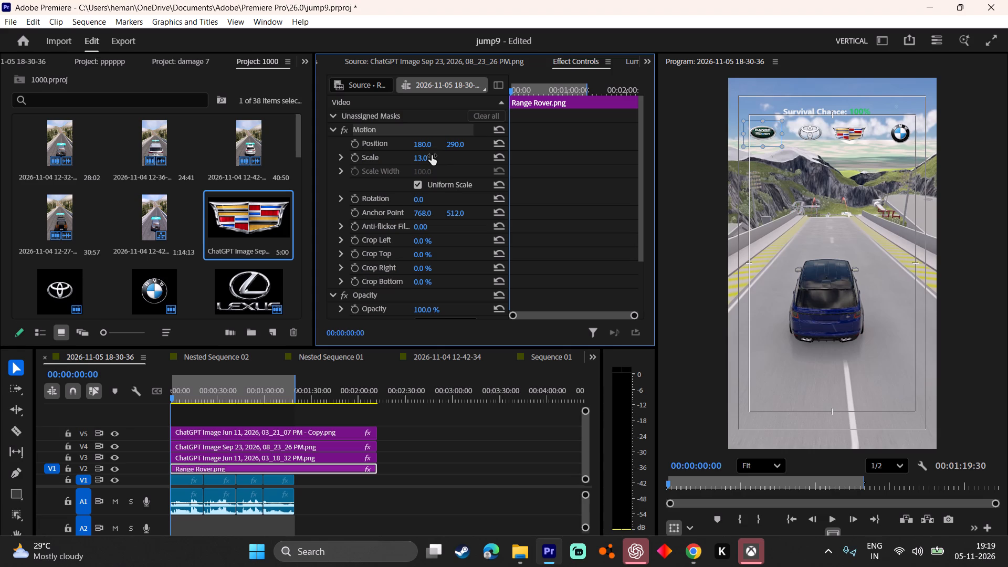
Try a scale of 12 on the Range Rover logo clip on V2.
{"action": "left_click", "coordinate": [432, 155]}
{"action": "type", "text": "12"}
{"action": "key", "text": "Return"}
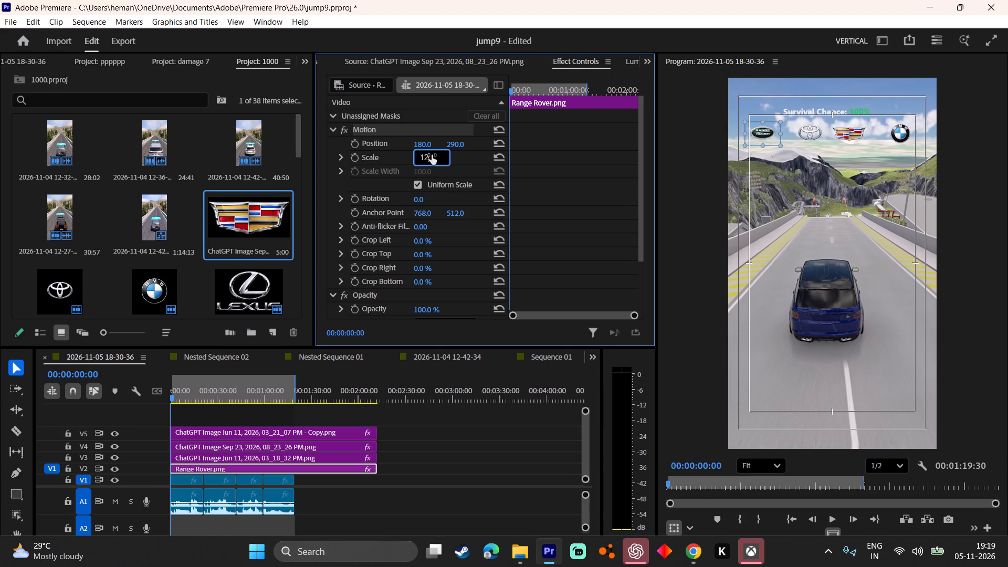
Set the scale of the Toyota logo clip on V3 to 20 and its horizontal position to 391.
{"action": "left_click", "coordinate": [195, 463]}
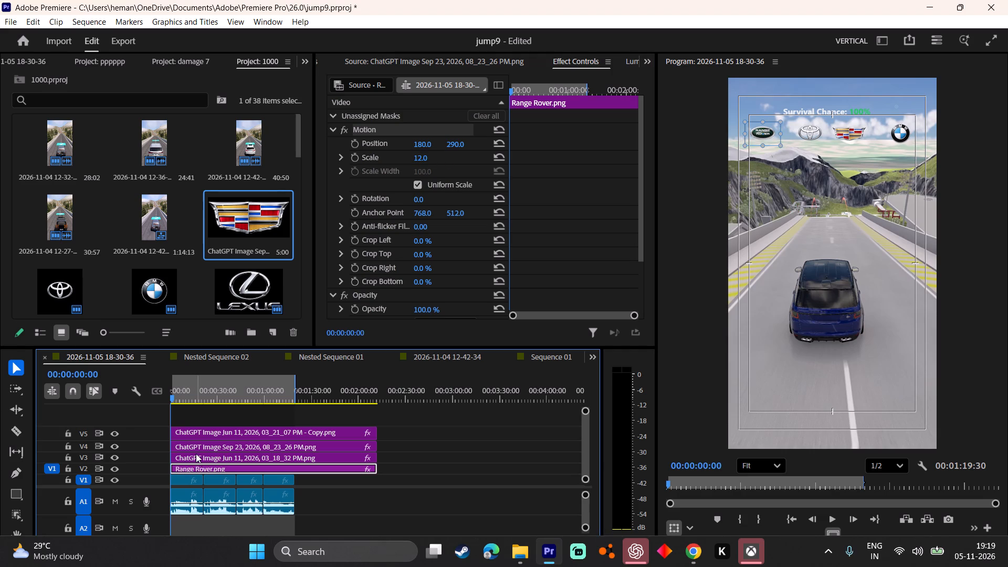
{"action": "left_click", "coordinate": [196, 453]}
{"action": "left_click", "coordinate": [421, 159]}
{"action": "type", "text": "20"}
{"action": "key", "text": "Return"}
{"action": "left_click_drag", "start_coordinate": [430, 142], "coordinate": [414, 148]}
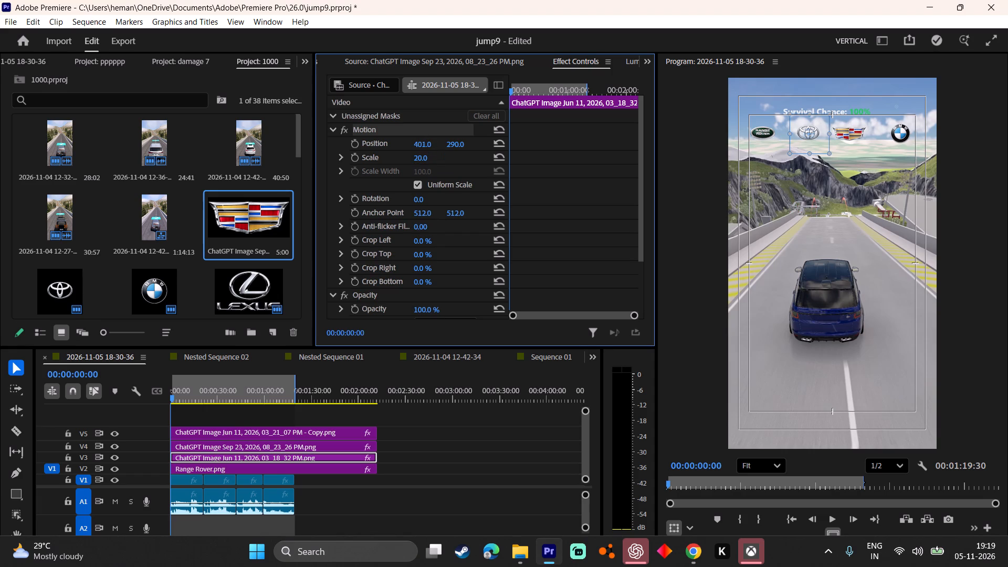
{"action": "left_click_drag", "start_coordinate": [414, 148], "coordinate": [401, 150]}
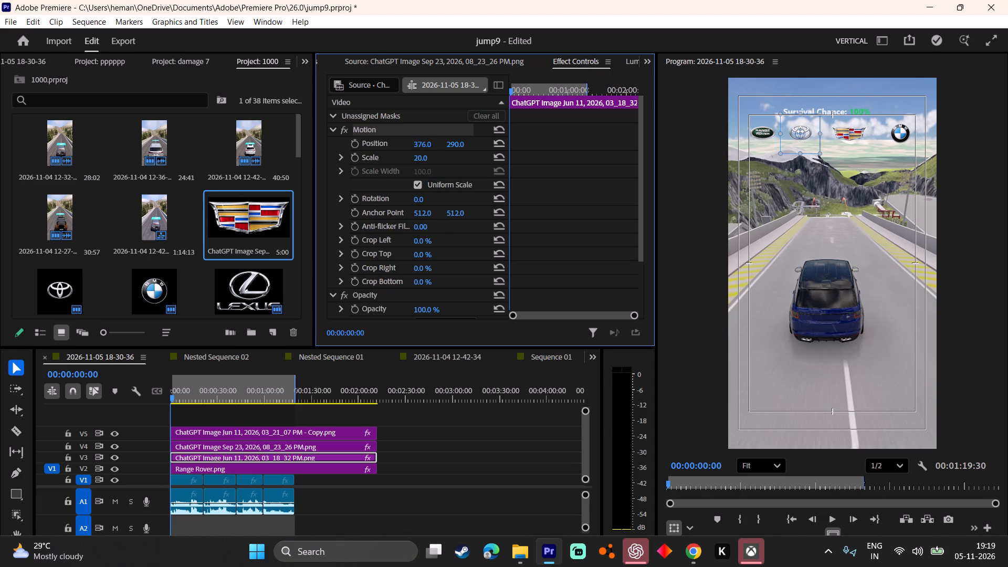
{"action": "left_click_drag", "start_coordinate": [401, 150], "coordinate": [403, 150]}
Set the scale of the Cadillac logo clip on V4 to 9 and its horizontal position to 599.
{"action": "left_click", "coordinate": [245, 443]}
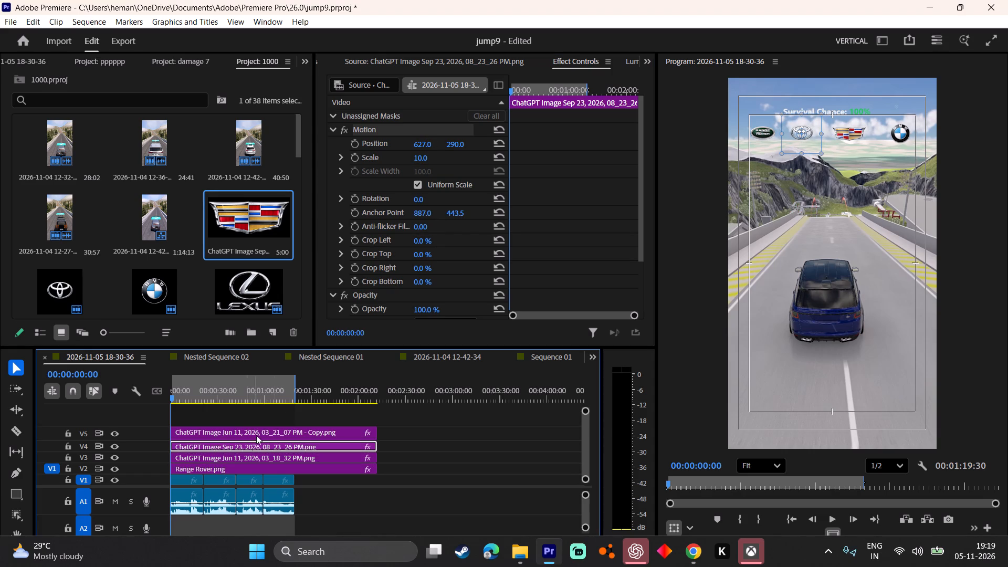
{"action": "left_click", "coordinate": [420, 162]}
{"action": "key", "text": "9"}
{"action": "key", "text": "Return"}
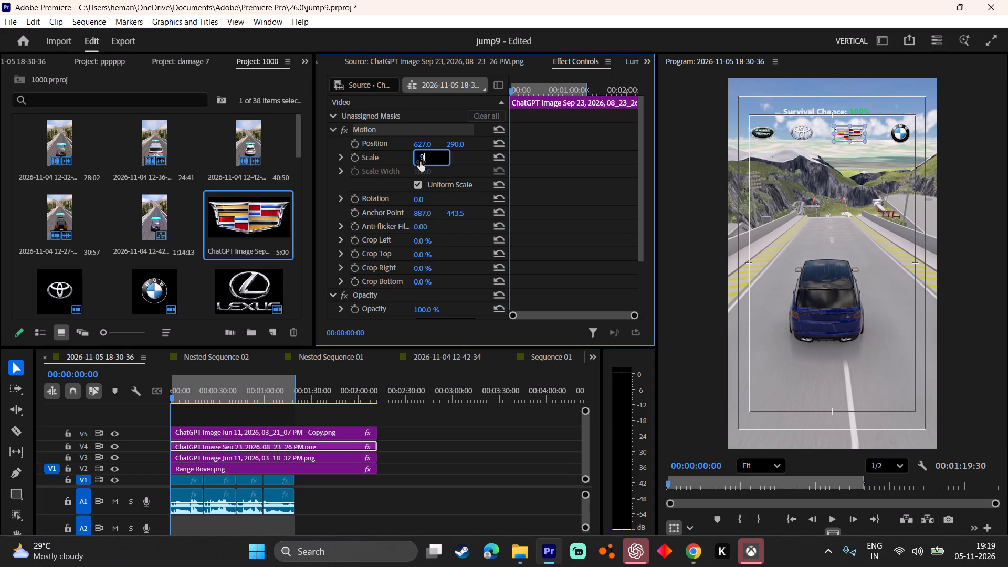
{"action": "left_click_drag", "start_coordinate": [424, 146], "coordinate": [419, 147]}
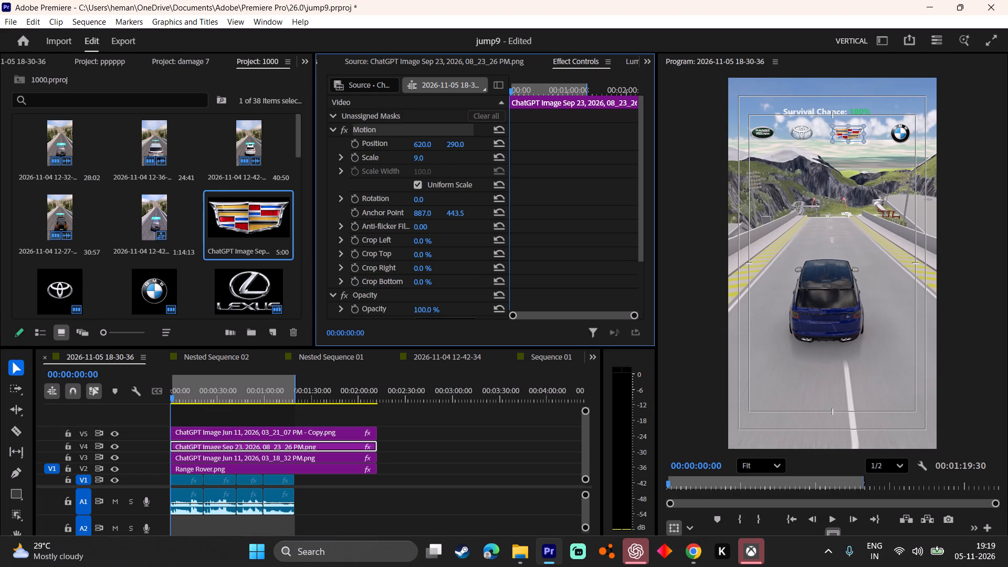
{"action": "left_click_drag", "start_coordinate": [419, 147], "coordinate": [406, 148]}
Shift the BMW logo clip on V5 slightly further right in the frame, undoing a trial vertical move.
{"action": "left_click", "coordinate": [431, 451]}
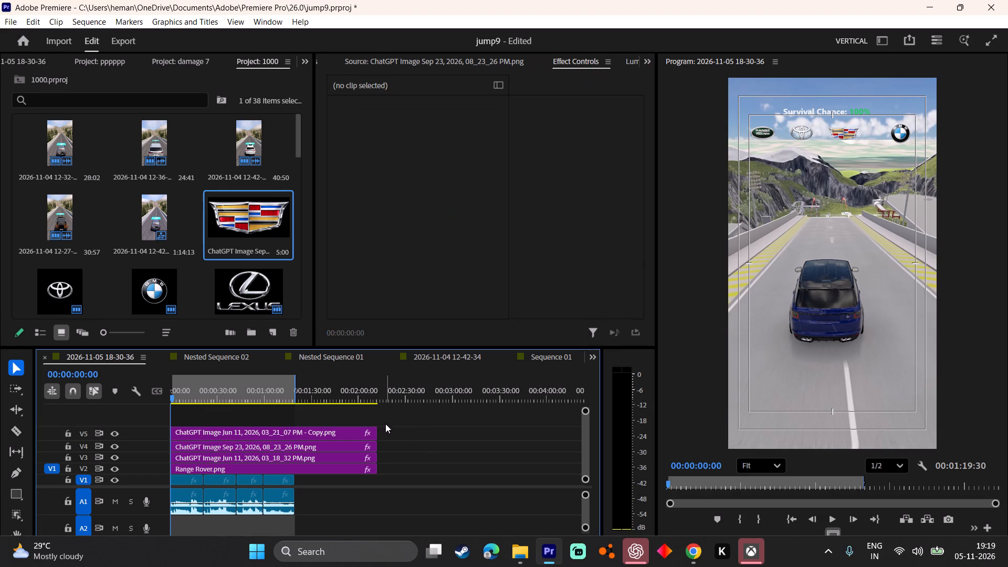
{"action": "left_click", "coordinate": [341, 428]}
{"action": "left_click", "coordinate": [424, 161]}
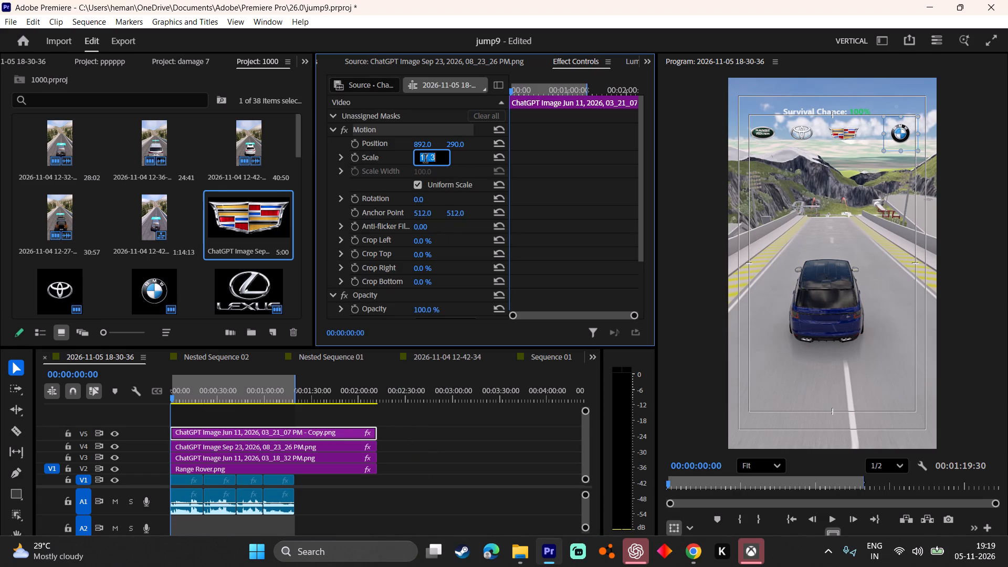
{"action": "key", "text": "Return"}
{"action": "left_click_drag", "start_coordinate": [458, 145], "coordinate": [470, 143]}
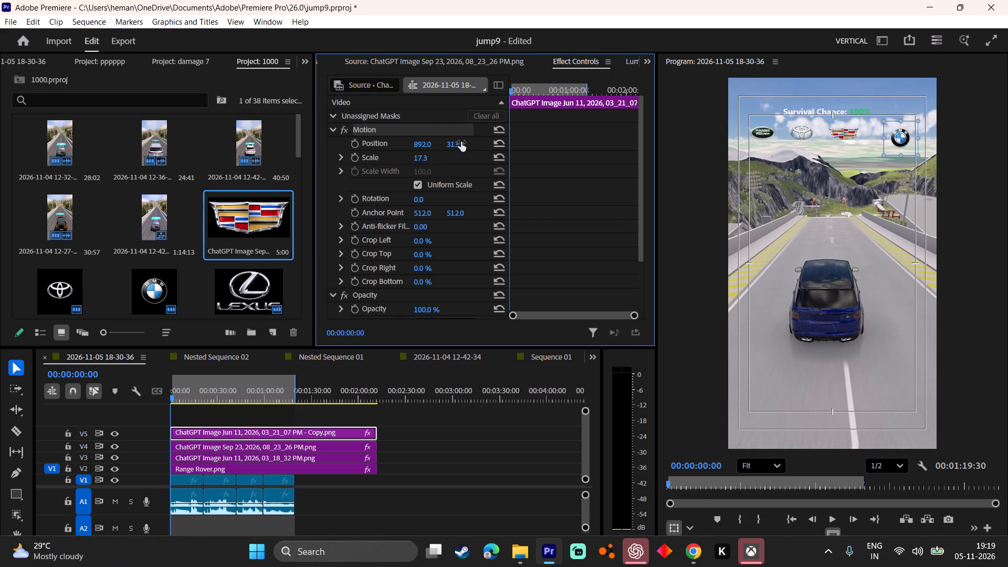
{"action": "key", "text": "ctrl+z"}
{"action": "left_click_drag", "start_coordinate": [423, 143], "coordinate": [434, 146]}
Shift the Cadillac logo clip on V4 right in the frame, towards the BMW logo.
{"action": "left_click", "coordinate": [293, 448]}
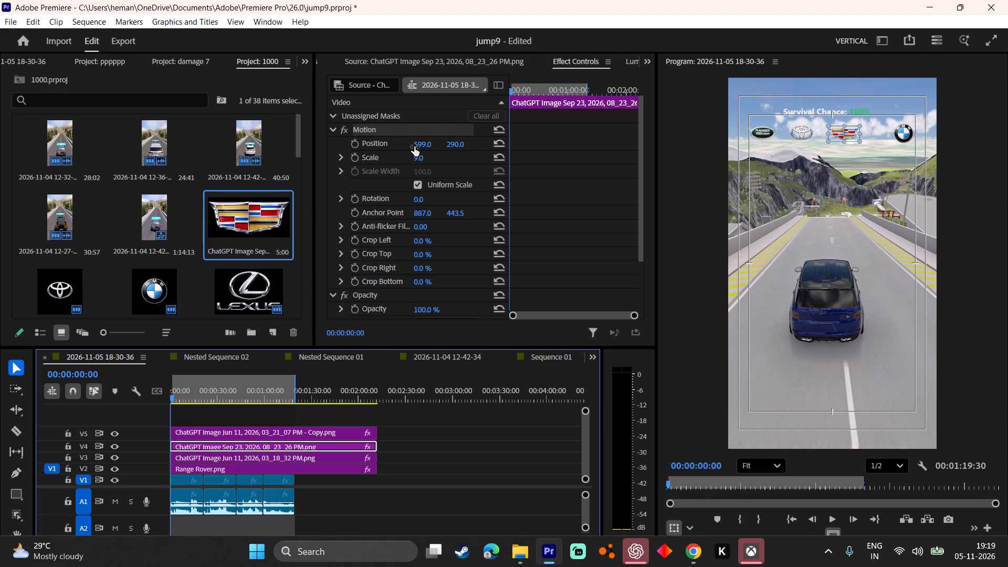
{"action": "left_click_drag", "start_coordinate": [414, 146], "coordinate": [464, 150]}
Adjust the horizontal position of the Toyota logo clip on V3 to 410 to even out the spacing.
{"action": "left_click", "coordinate": [255, 453]}
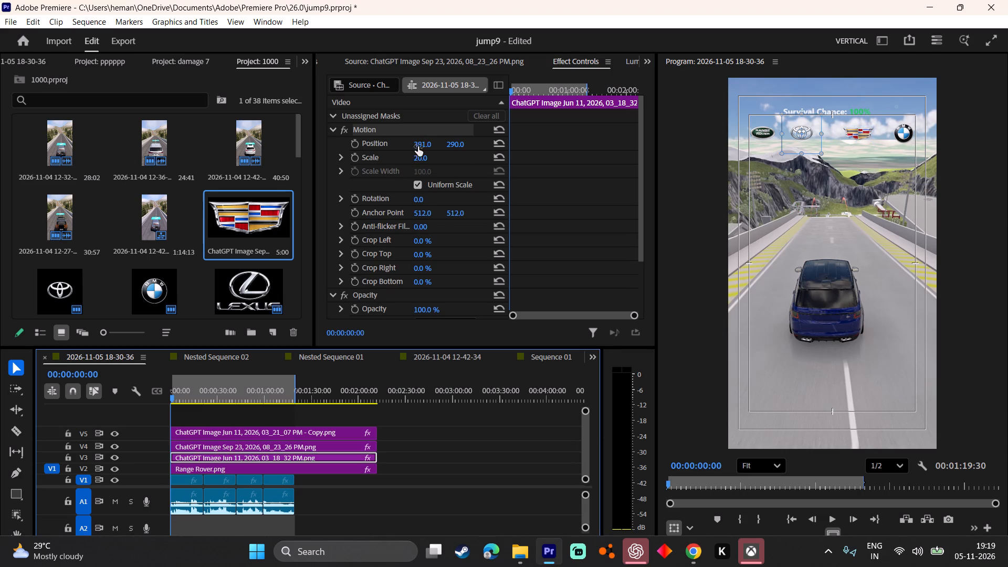
{"action": "left_click_drag", "start_coordinate": [419, 146], "coordinate": [447, 148]}
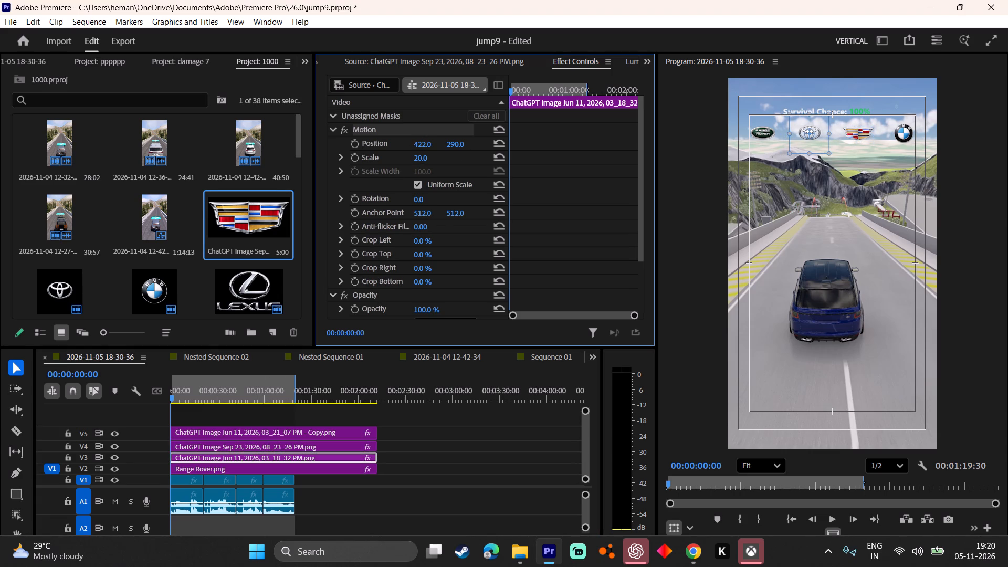
{"action": "left_click_drag", "start_coordinate": [447, 148], "coordinate": [439, 150]}
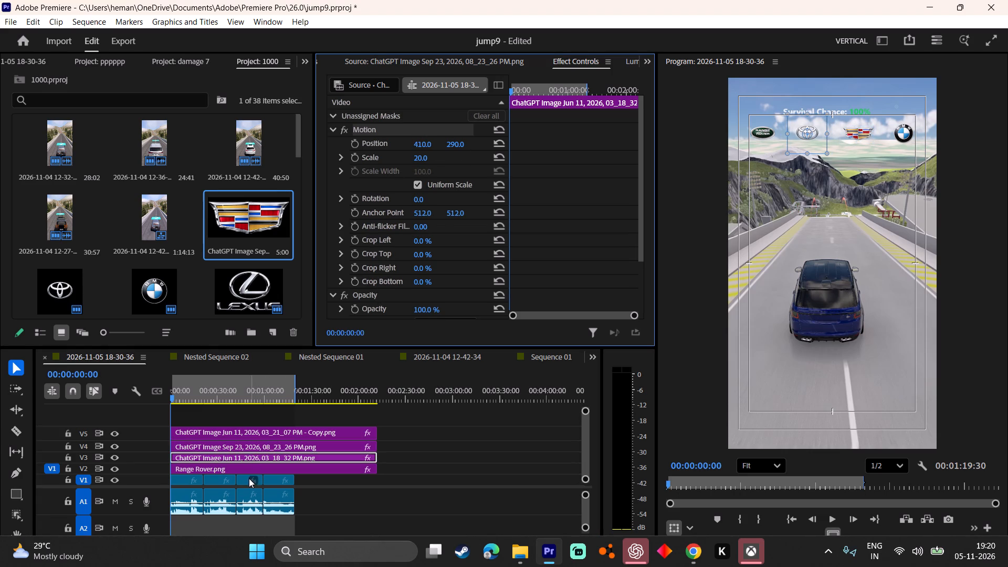
Set the scale of the Range Rover logo clip on V2 to 13 and its horizontal position to 195.
{"action": "left_click", "coordinate": [247, 465]}
{"action": "left_click", "coordinate": [421, 159]}
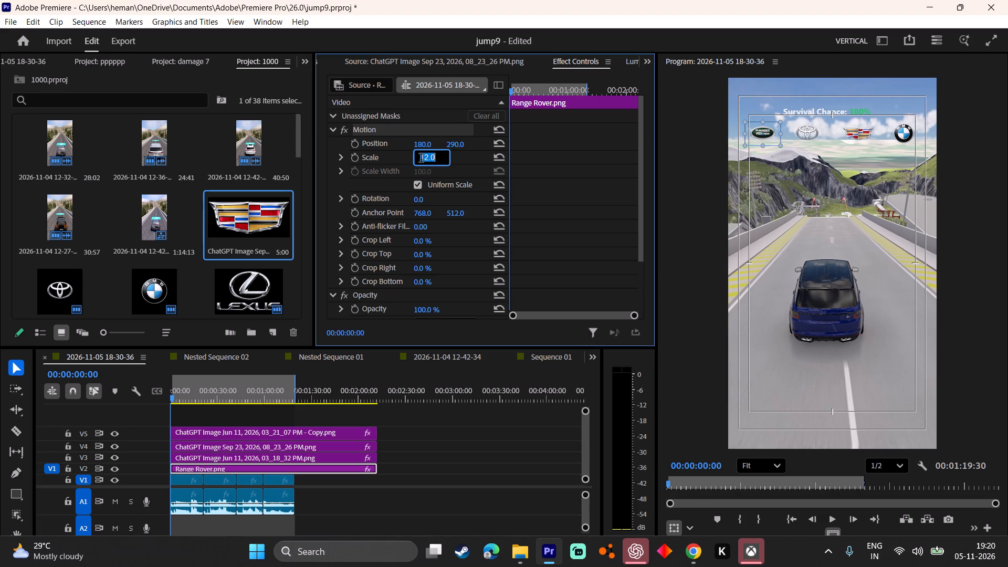
{"action": "type", "text": "13"}
{"action": "key", "text": "Return"}
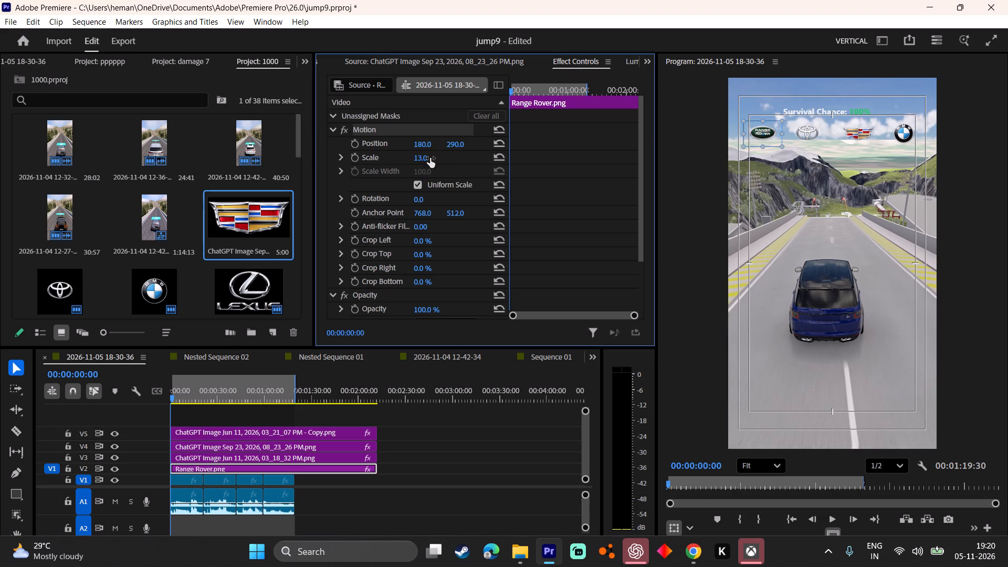
{"action": "left_click_drag", "start_coordinate": [424, 144], "coordinate": [434, 144]}
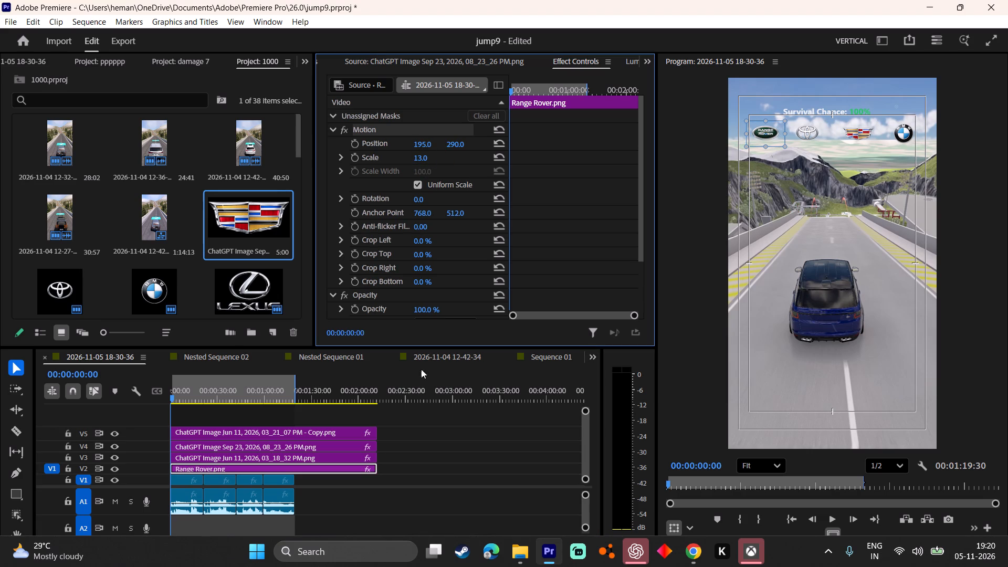
{"action": "left_click", "coordinate": [427, 469]}
Hide the safe margins in the Program monitor.
{"action": "left_click", "coordinate": [832, 531]}
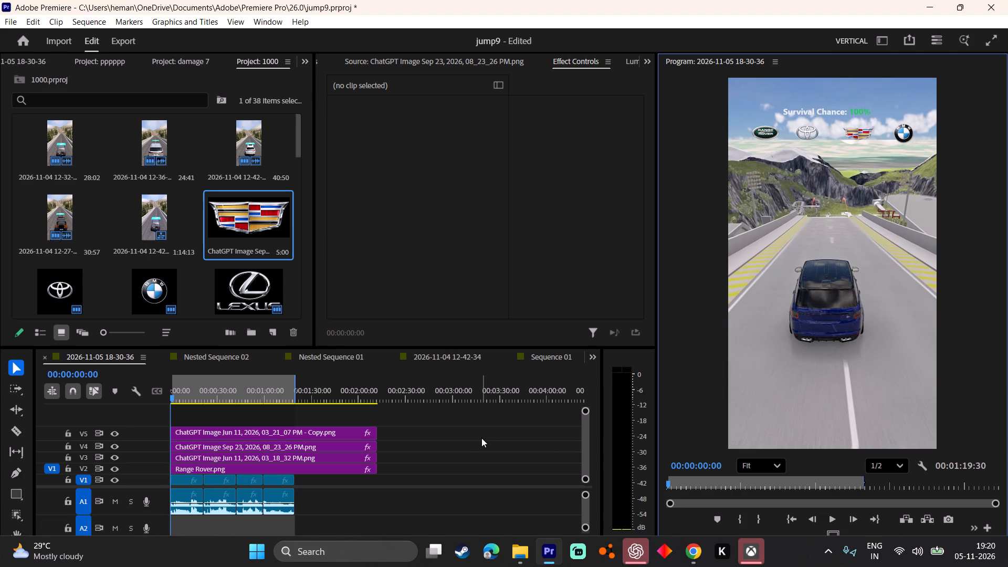
Nest the four logo clips on V2 to V5 into a single sequence, accepting the suggested name.
{"action": "left_click_drag", "start_coordinate": [429, 414], "coordinate": [377, 473]}
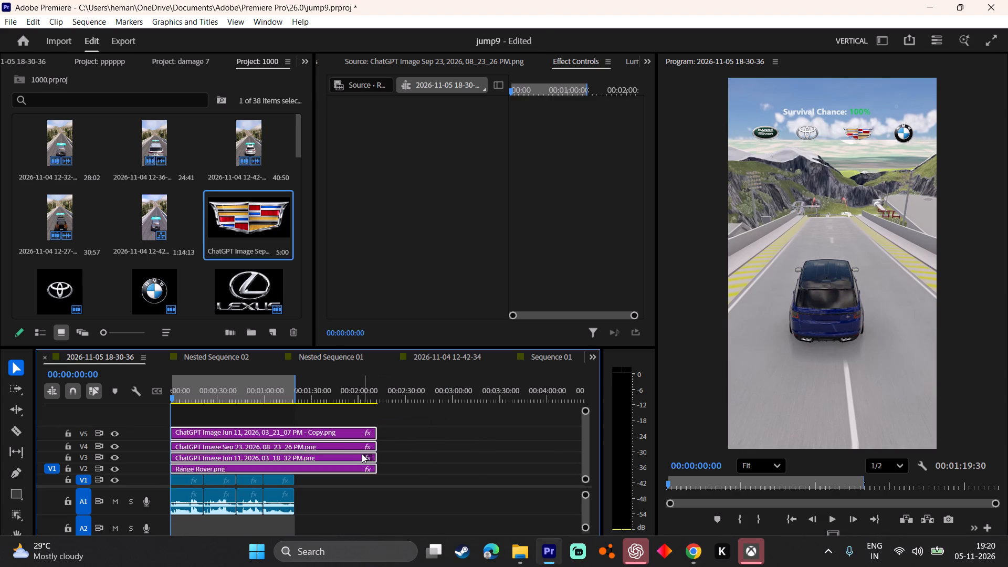
{"action": "right_click", "coordinate": [349, 444]}
{"action": "left_click", "coordinate": [386, 322]}
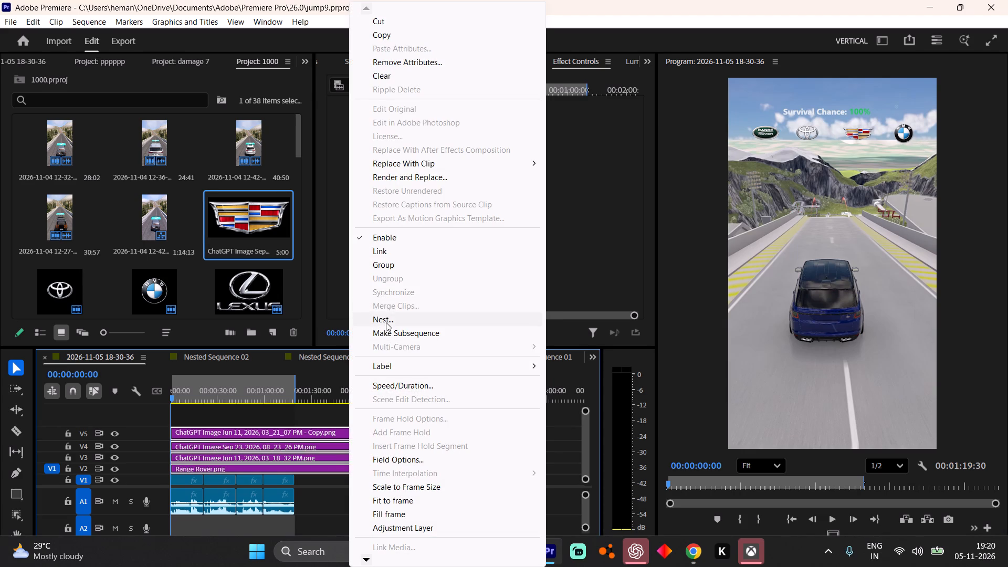
{"action": "left_click", "coordinate": [540, 305]}
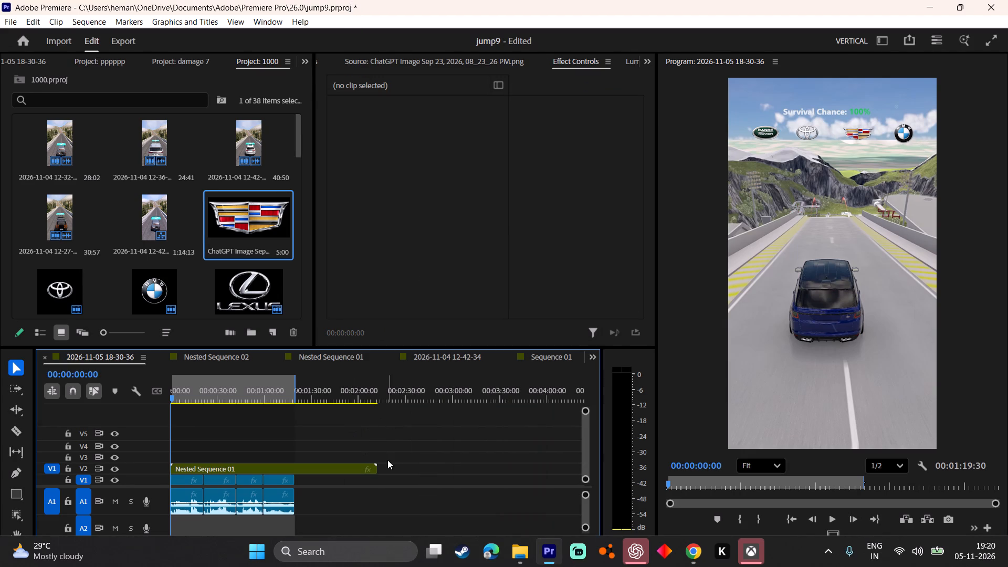
Trim the end of the nested logo clip on V2 to the end of the recordings on V1.
{"action": "left_click_drag", "start_coordinate": [381, 467], "coordinate": [292, 465]}
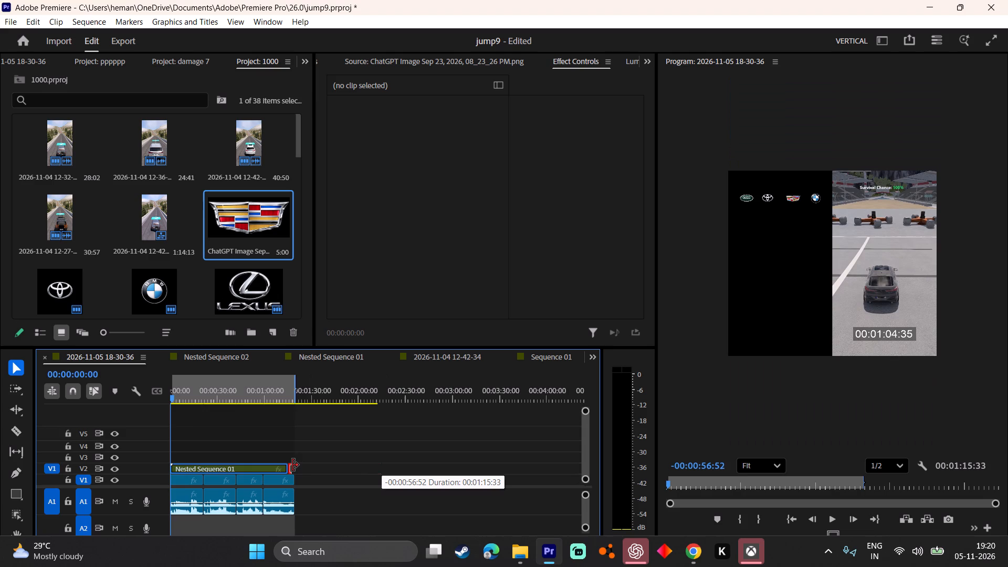
{"action": "left_click_drag", "start_coordinate": [292, 465], "coordinate": [297, 465]}
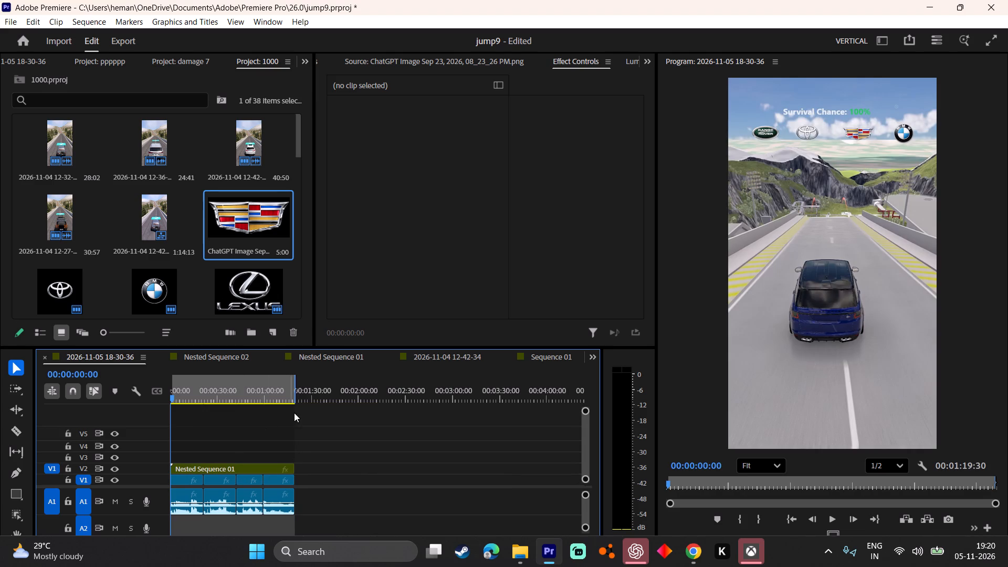
Move the nested logo clip and all recordings later together, so they start at about 00:01:45.
{"action": "left_click_drag", "start_coordinate": [371, 437], "coordinate": [154, 511]}
{"action": "left_click_drag", "start_coordinate": [181, 481], "coordinate": [316, 493]}
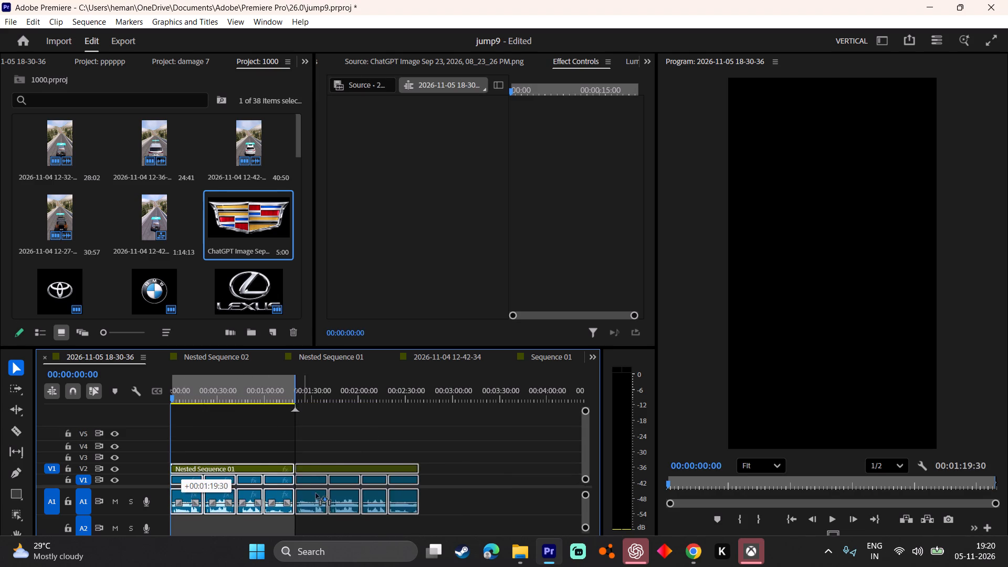
{"action": "left_click_drag", "start_coordinate": [316, 493], "coordinate": [349, 494]}
{"action": "left_click", "coordinate": [347, 438]}
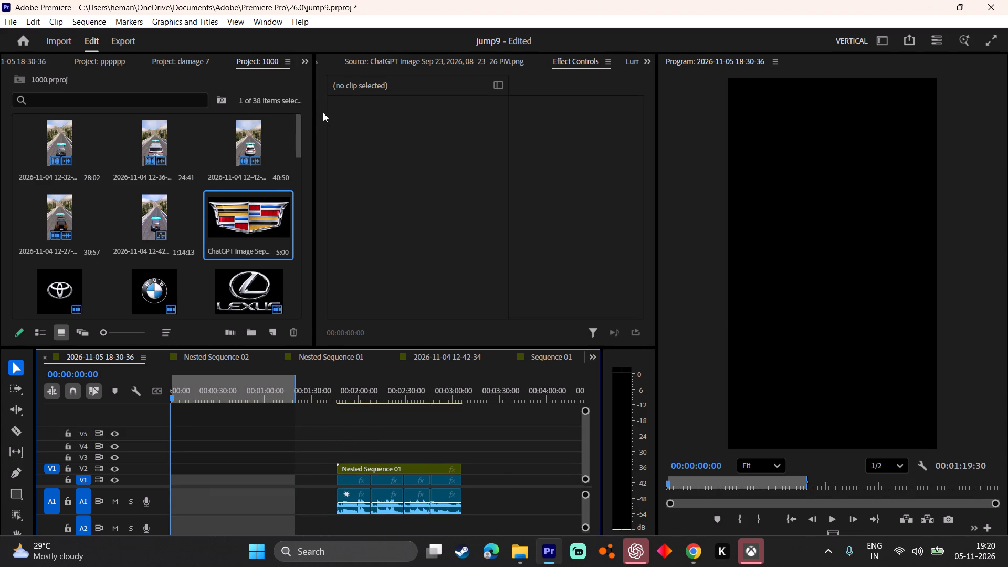
{"action": "key", "text": "shift+exclam"}
{"action": "scroll", "coordinate": [207, 193], "scroll_direction": "up", "scroll_amount": 1}
{"action": "key", "text": "shift+exclam"}
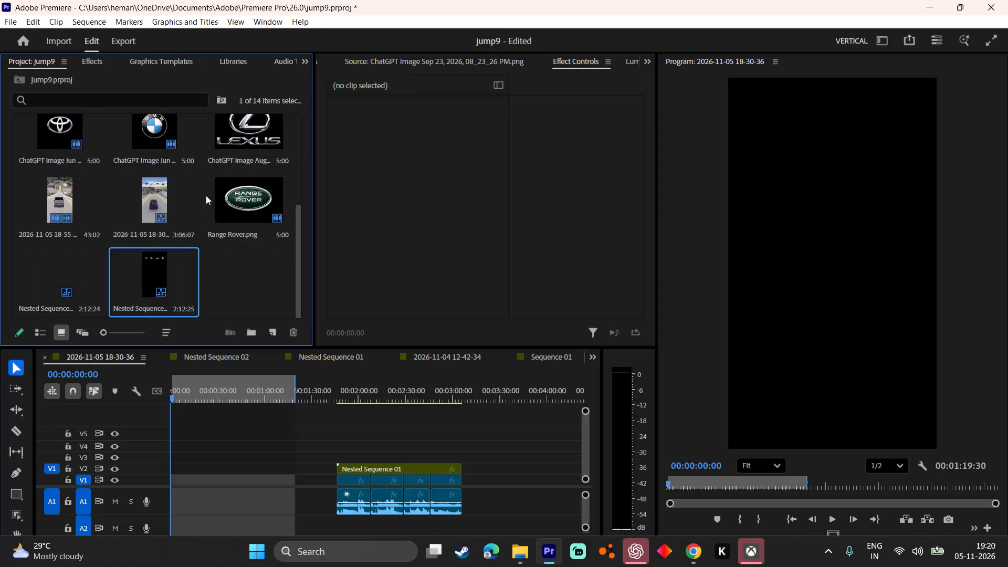
{"action": "scroll", "coordinate": [206, 195], "scroll_direction": "up", "scroll_amount": 4}
{"action": "left_click", "coordinate": [379, 57]}
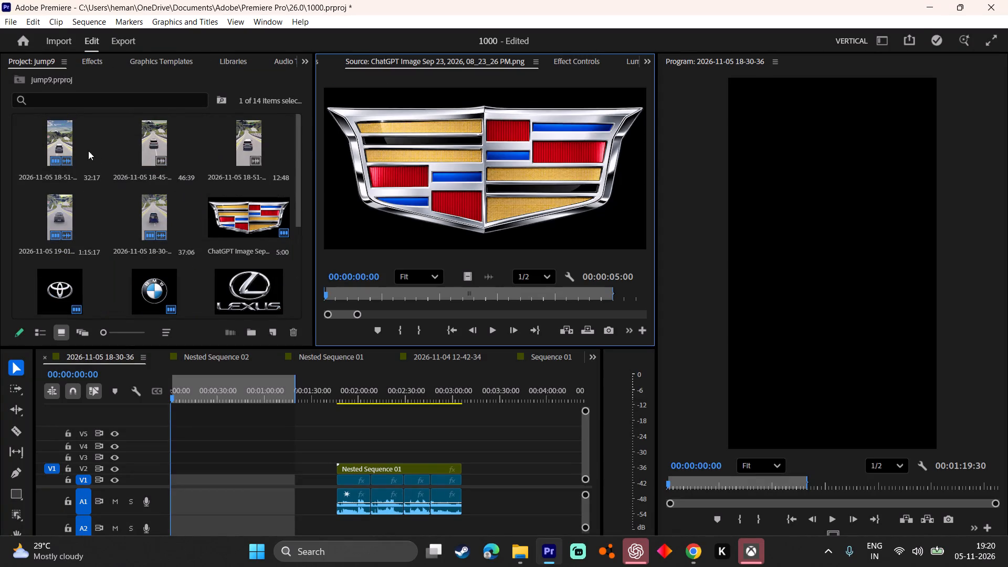
{"action": "left_click_drag", "start_coordinate": [57, 140], "coordinate": [422, 142]}
{"action": "key", "text": "space"}
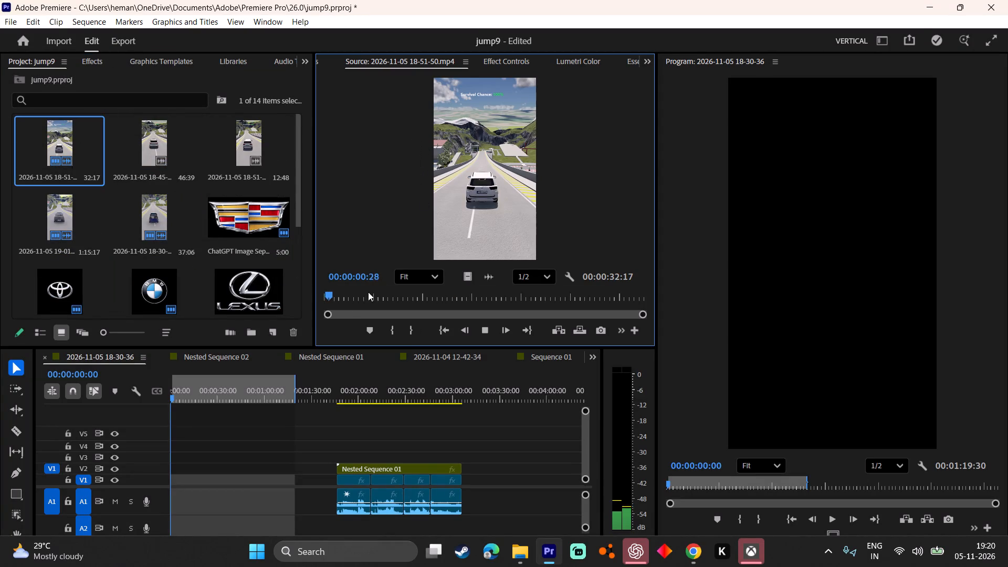
Mark the source recording from about 00:00:07 to 00:00:08:17, the approach to the ramp.
{"action": "left_click_drag", "start_coordinate": [335, 297], "coordinate": [389, 301]}
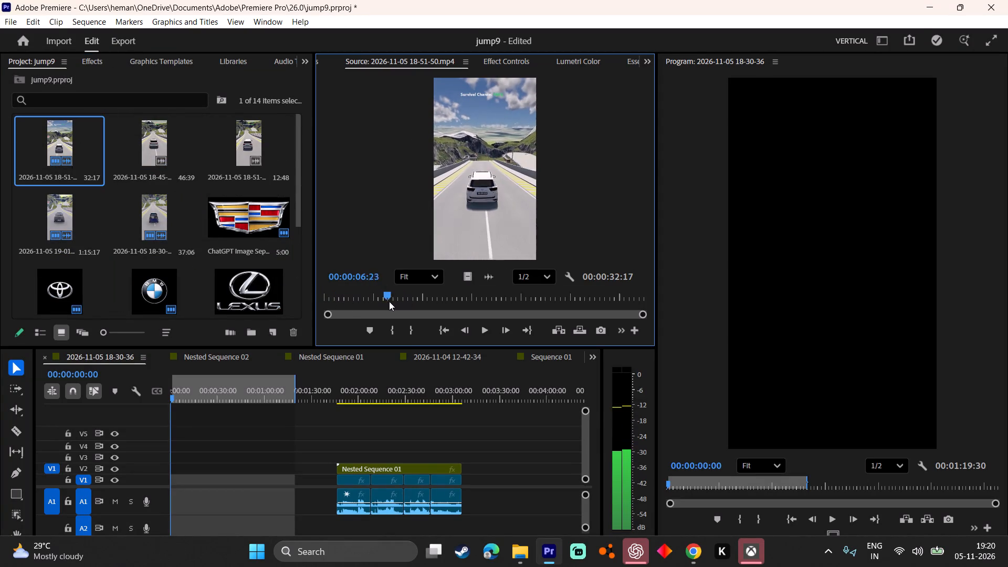
{"action": "left_click_drag", "start_coordinate": [389, 301], "coordinate": [393, 301]}
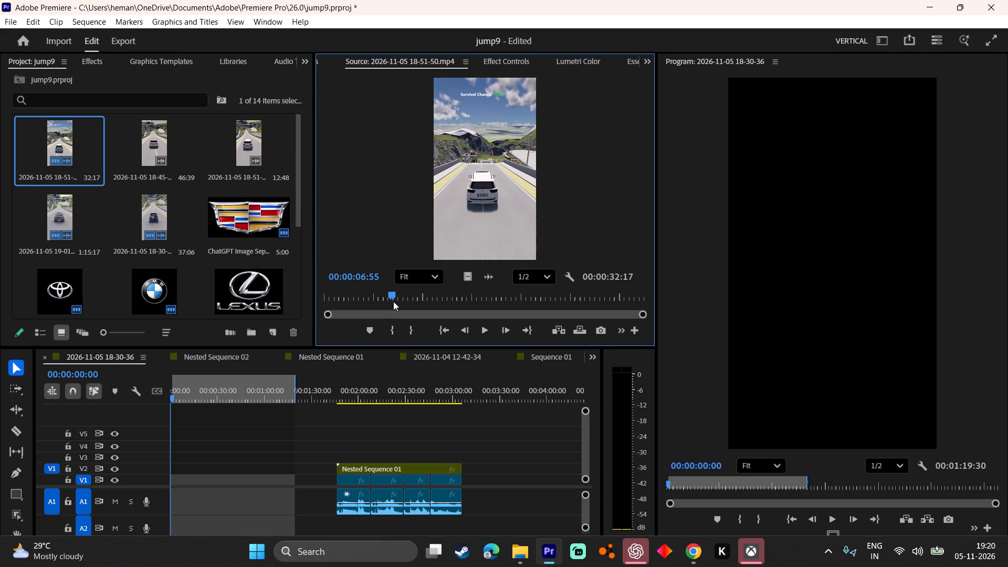
{"action": "type", "text": "i i"}
{"action": "key", "text": "space"}
{"action": "key", "text": "space"}
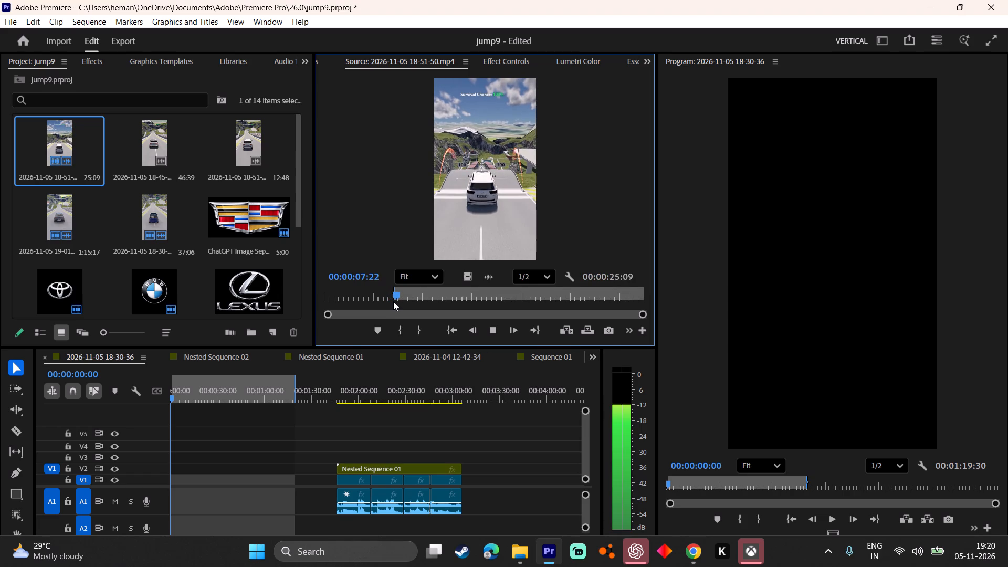
{"action": "key", "text": "space"}
{"action": "key", "text": "space"}
{"action": "key", "text": "Up"}
{"action": "key", "text": "space"}
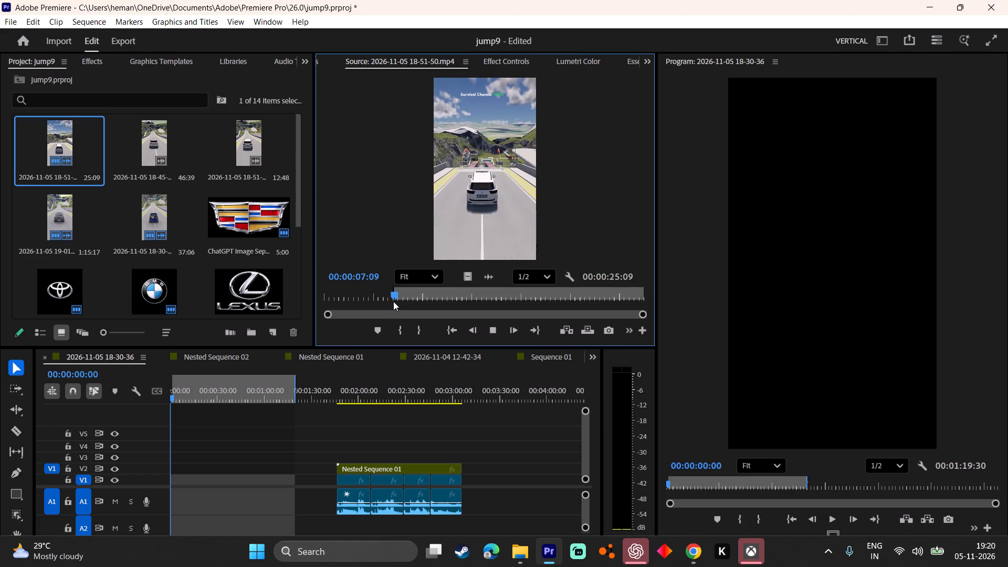
{"action": "key", "text": "space"}
{"action": "type", "text": "o"}
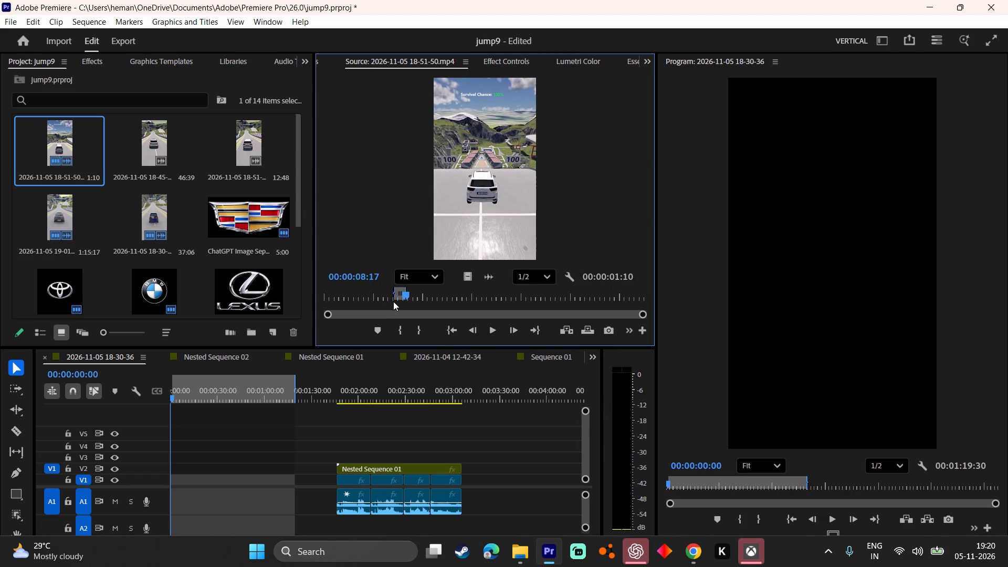
{"action": "left_click_drag", "start_coordinate": [390, 208], "coordinate": [173, 485]}
{"action": "left_click_drag", "start_coordinate": [173, 485], "coordinate": [167, 490]}
{"action": "left_click", "coordinate": [217, 475]}
{"action": "type", "text": "=="}
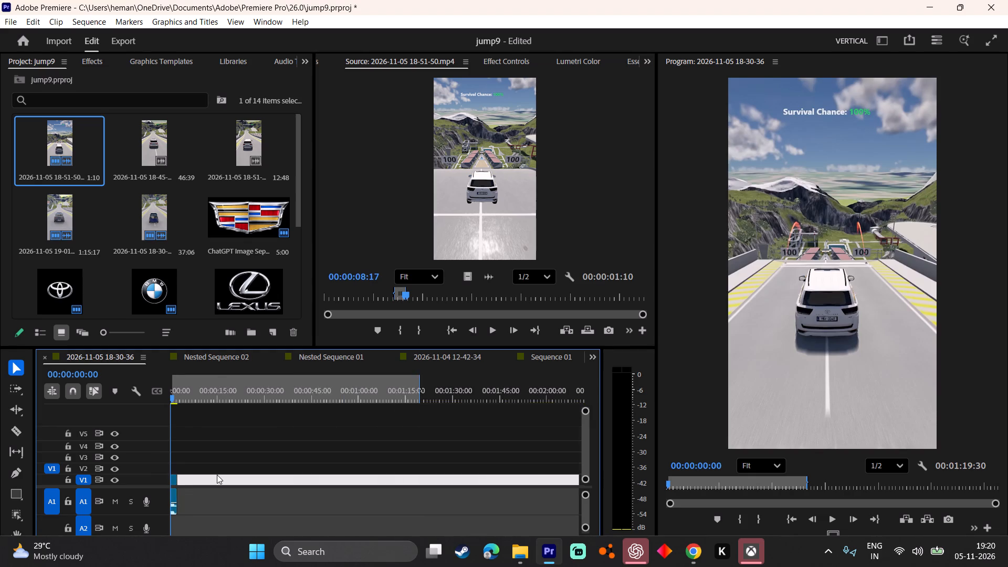
{"action": "key", "text": "equal"}
{"action": "key", "text": "equal"}
{"action": "left_click_drag", "start_coordinate": [149, 145], "coordinate": [480, 206]}
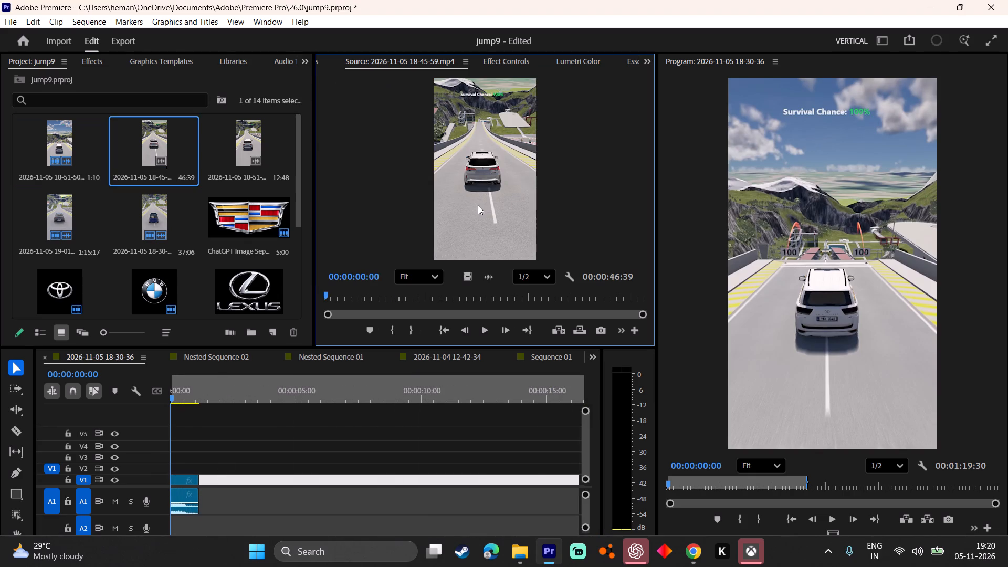
{"action": "key", "text": "space"}
{"action": "key", "text": "space"}
{"action": "left_click_drag", "start_coordinate": [217, 139], "coordinate": [376, 163]}
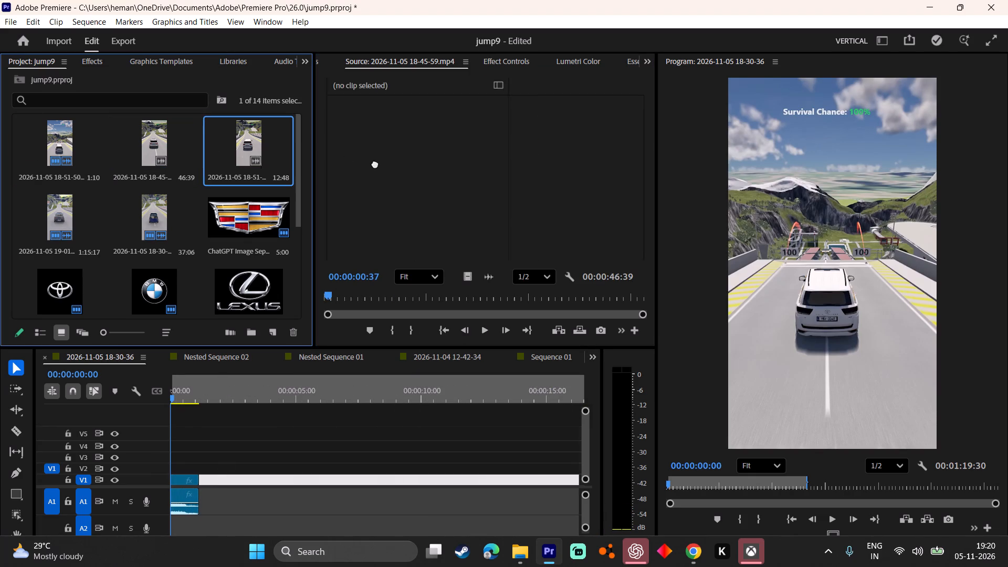
{"action": "left_click_drag", "start_coordinate": [146, 219], "coordinate": [414, 213]}
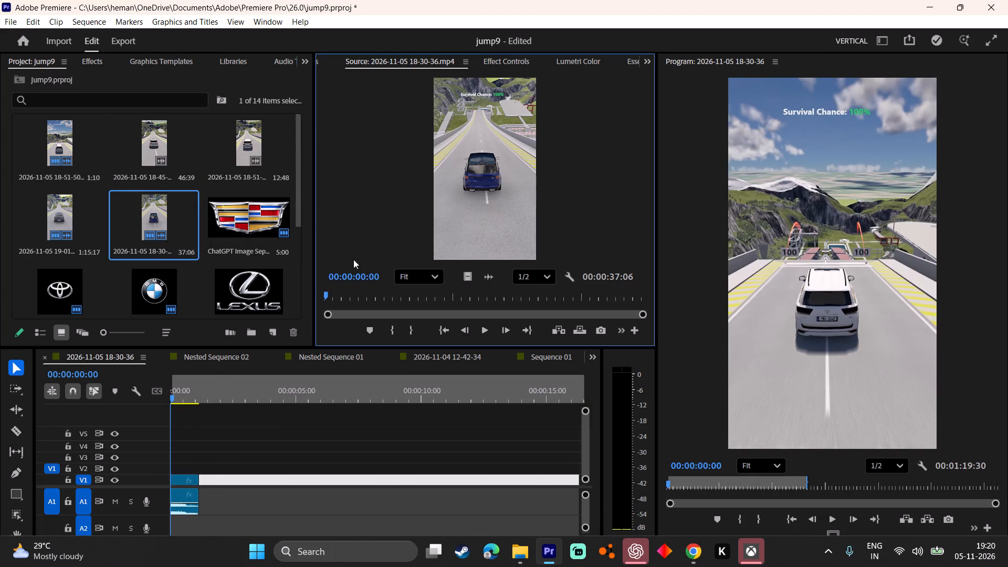
{"action": "left_click_drag", "start_coordinate": [338, 301], "coordinate": [480, 302]}
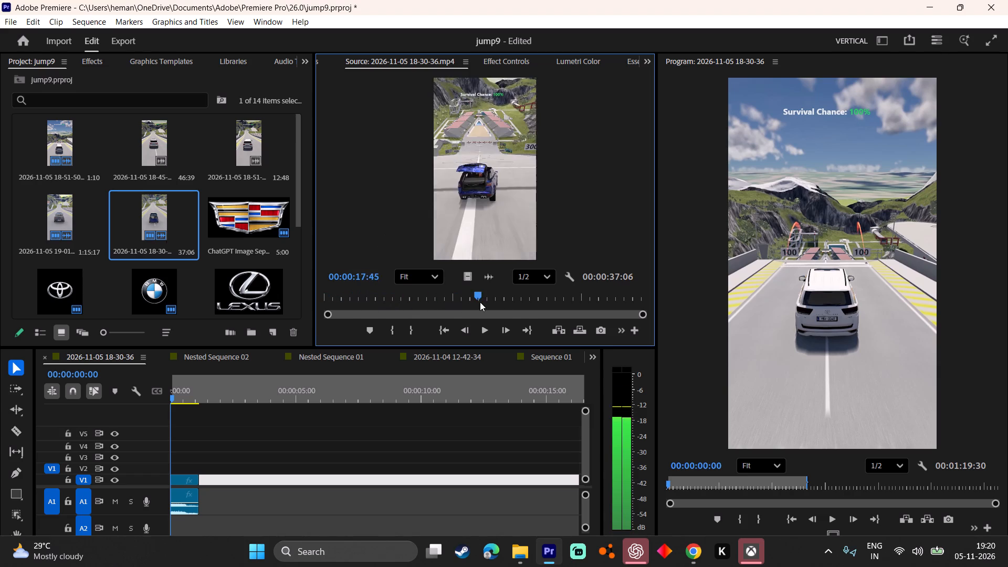
{"action": "left_click_drag", "start_coordinate": [480, 302], "coordinate": [300, 311]}
{"action": "key", "text": "space"}
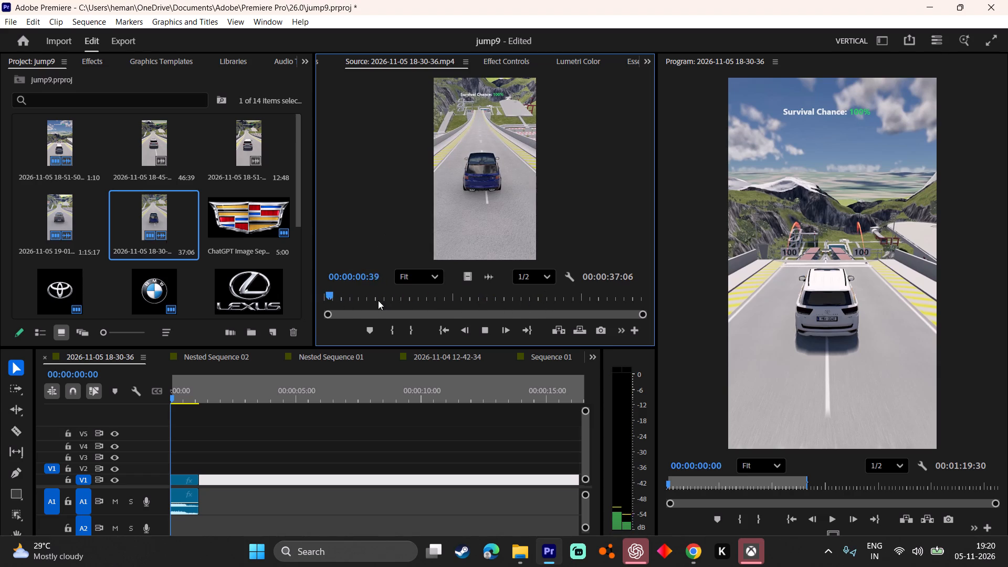
{"action": "left_click_drag", "start_coordinate": [360, 296], "coordinate": [414, 292]}
{"action": "key", "text": "space"}
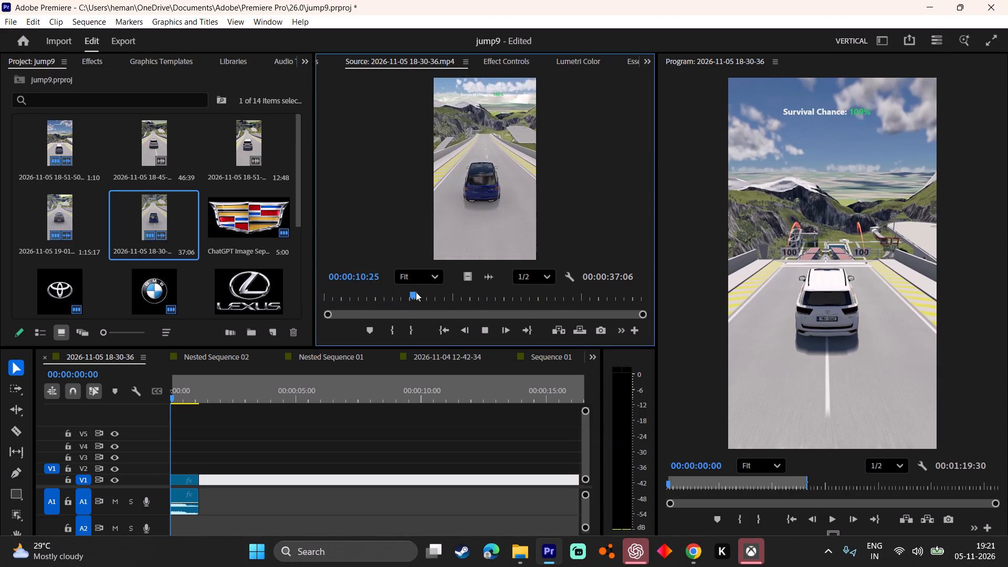
Mark the blue car's approach to the ramp in the source recording, from 00:00:12:24 to 00:00:13:29.
{"action": "type", "text": "ll"}
{"action": "key", "text": "space"}
{"action": "key", "text": "space"}
{"action": "key", "text": "space"}
{"action": "key", "text": "space"}
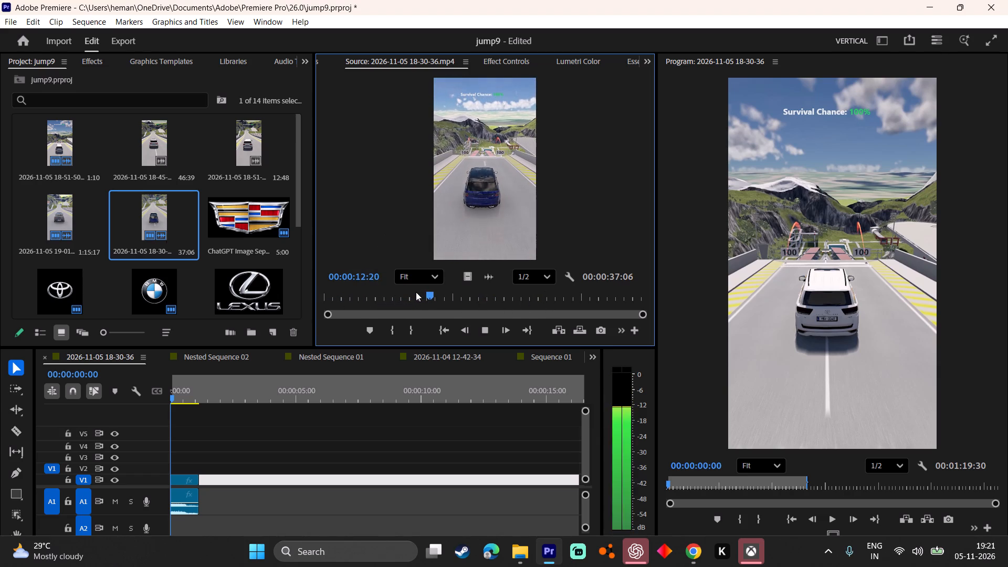
{"action": "key", "text": "space"}
{"action": "key", "text": "space"}
{"action": "key", "text": "space"}
{"action": "key", "text": "Left"}
{"action": "key", "text": "Left"}
{"action": "key", "text": "Left"}
{"action": "key", "text": "Left"}
{"action": "key", "text": "Left"}
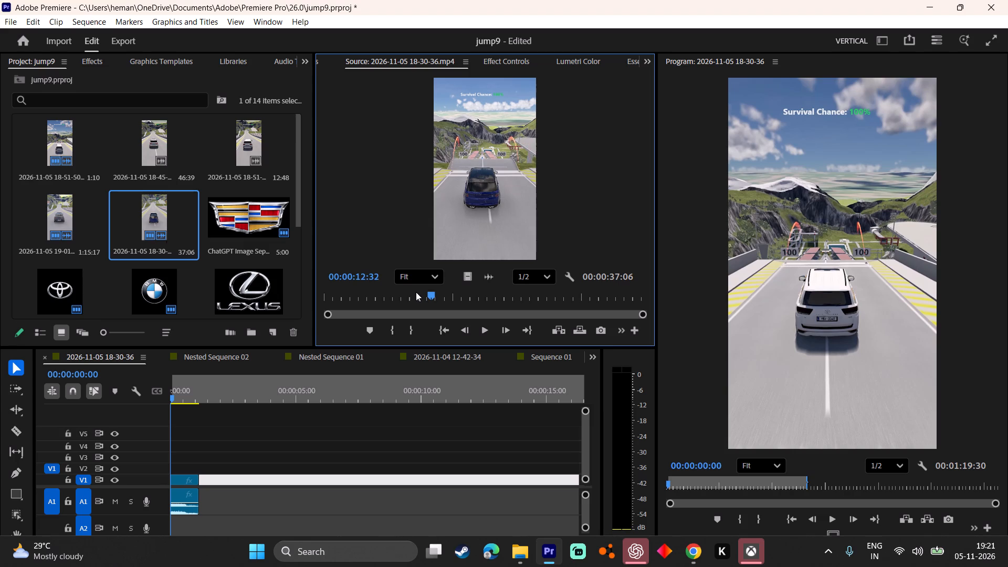
{"action": "key", "text": "Left"}
{"action": "key", "text": "Left"}
{"action": "key", "text": "Left"}
{"action": "key", "text": "Left"}
{"action": "key", "text": "Left"}
{"action": "key", "text": "i"}
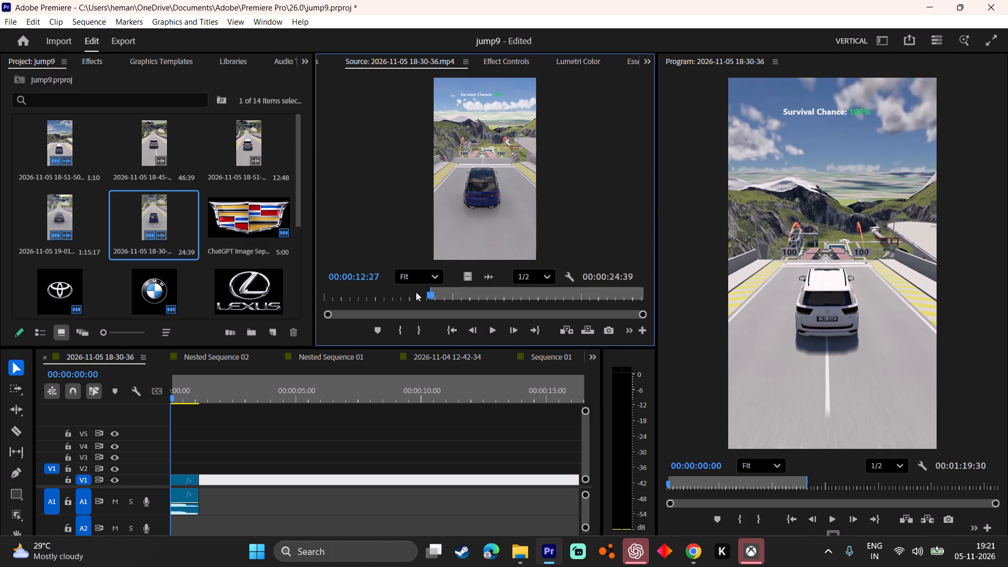
{"action": "key", "text": "Left"}
{"action": "key", "text": "Left"}
{"action": "key", "text": "Left"}
{"action": "type", "text": "i"}
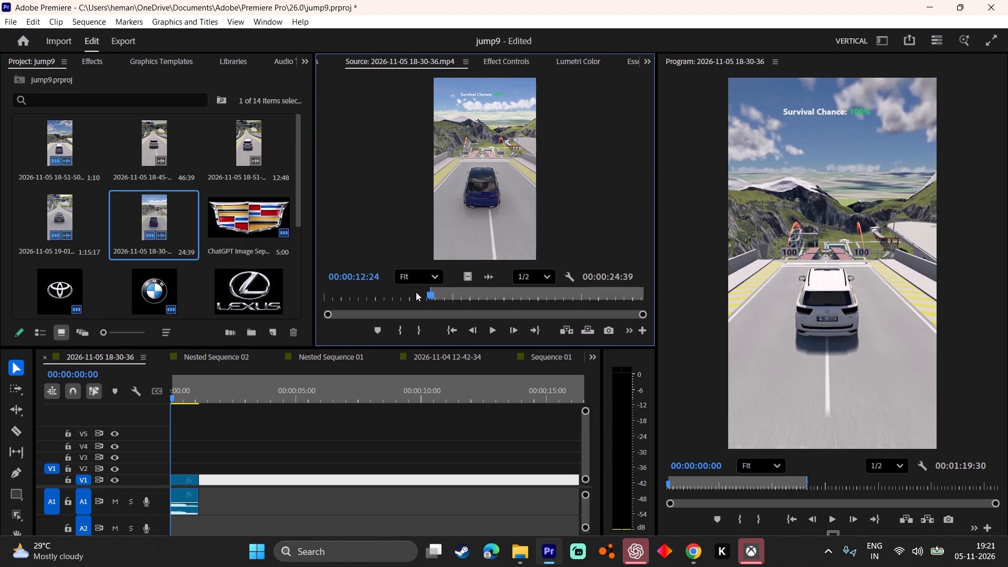
{"action": "key", "text": "space"}
{"action": "key", "text": "space"}
{"action": "type", "text": "o o"}
{"action": "left_click_drag", "start_coordinate": [412, 199], "coordinate": [232, 454]}
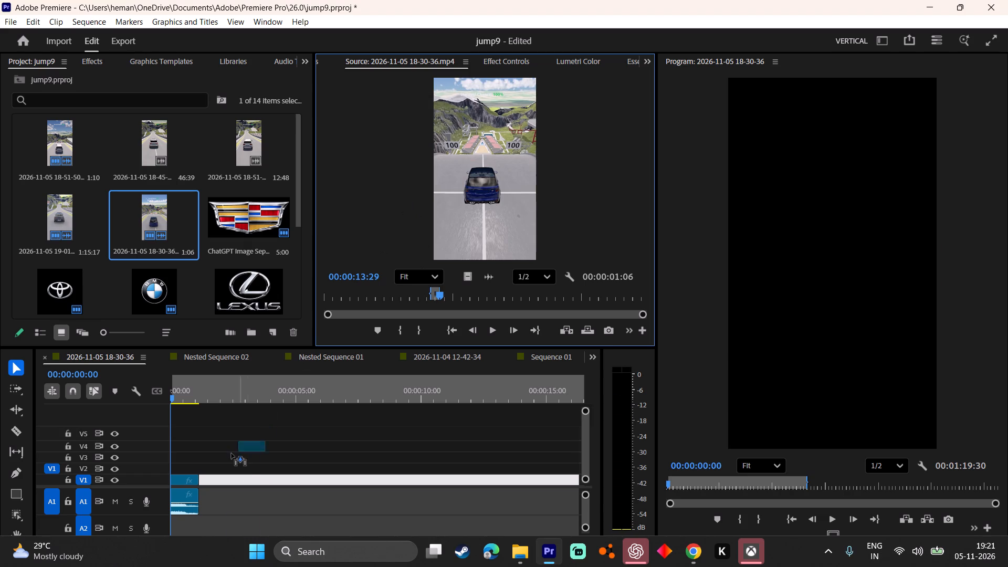
{"action": "left_click_drag", "start_coordinate": [232, 454], "coordinate": [202, 489]}
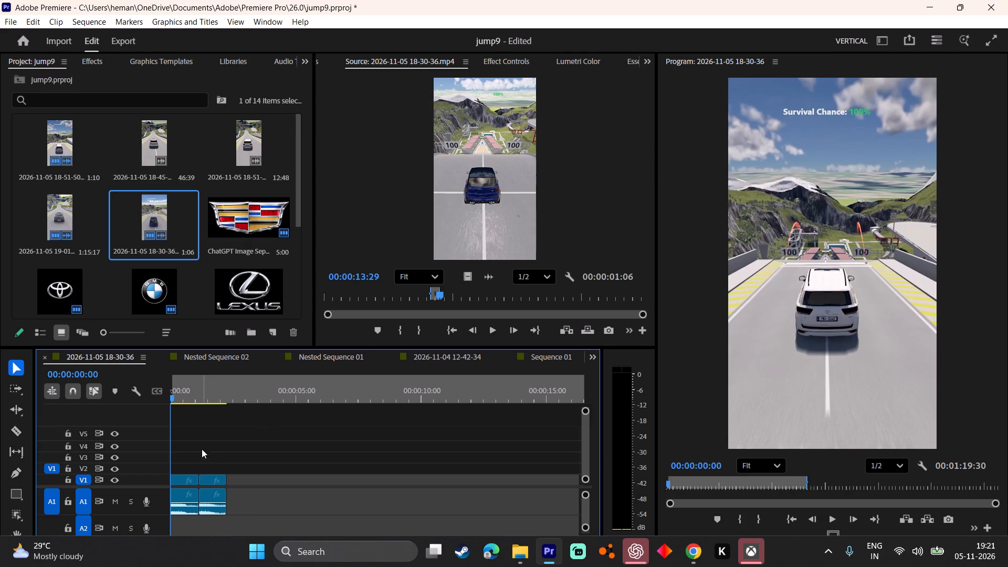
{"action": "left_click_drag", "start_coordinate": [60, 213], "coordinate": [491, 193]}
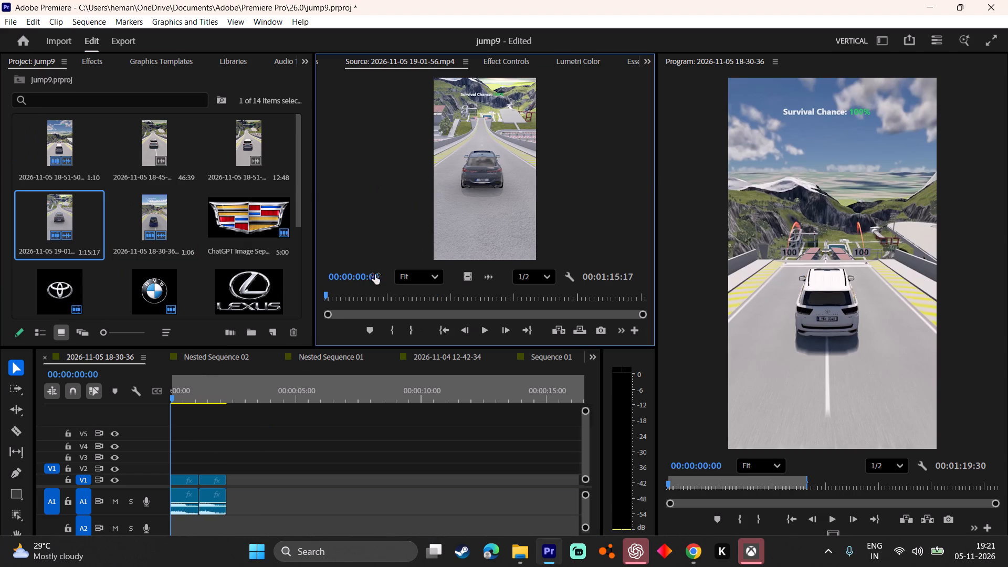
{"action": "left_click_drag", "start_coordinate": [331, 289], "coordinate": [362, 302]}
{"action": "key", "text": "space"}
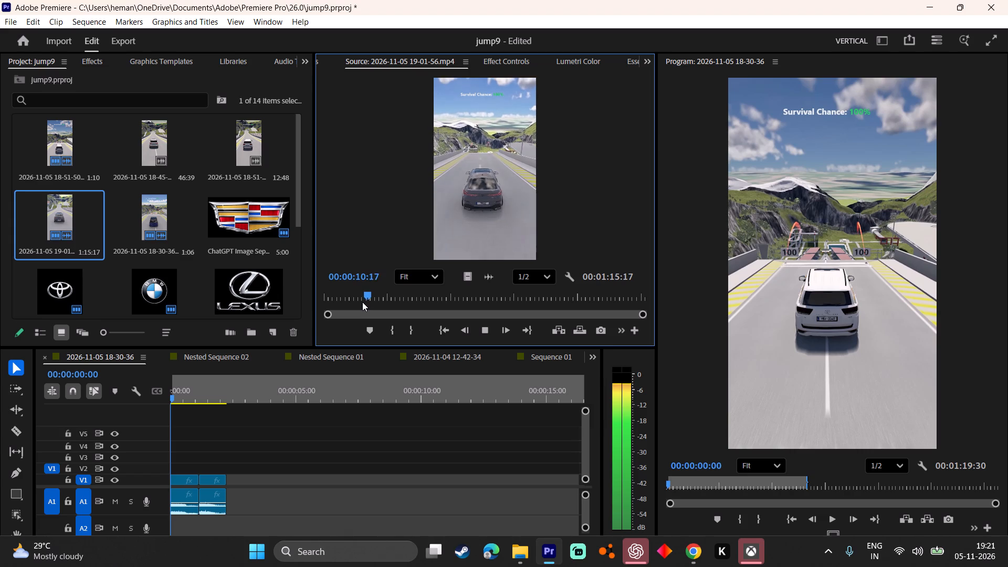
Mark a 1:18 segment of the source recording ending at 00:00:11:54, covering the car's approach to the ramp.
{"action": "key", "text": "space"}
{"action": "key", "text": "space"}
{"action": "key", "text": "space"}
{"action": "key", "text": "Left"}
{"action": "key", "text": "Left"}
{"action": "key", "text": "Left"}
{"action": "key", "text": "Left"}
{"action": "key", "text": "Left"}
{"action": "key", "text": "Left"}
{"action": "key", "text": "Left"}
{"action": "key", "text": "Left"}
{"action": "key", "text": "Left"}
{"action": "key", "text": "Left"}
{"action": "key", "text": "Left"}
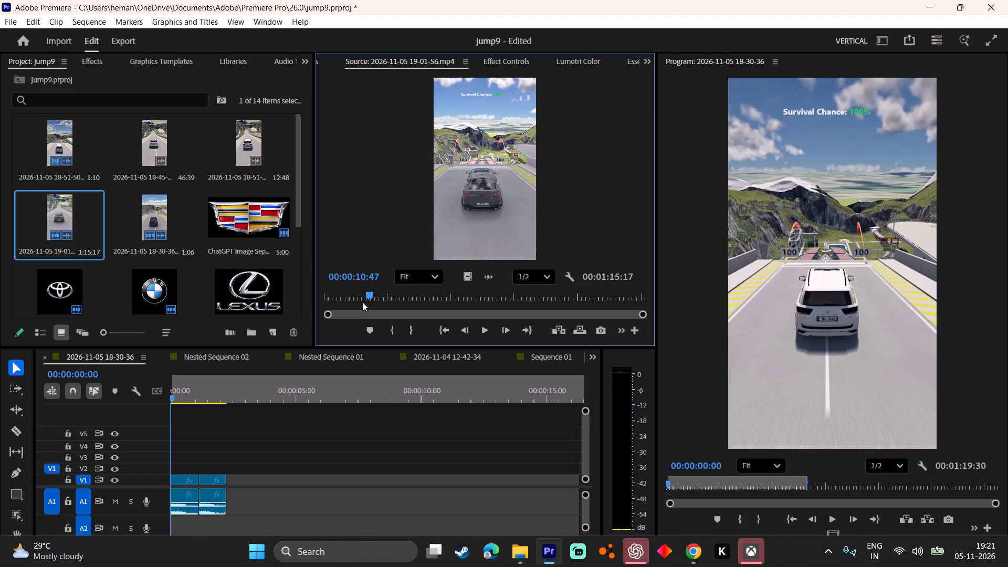
{"action": "type", "text": "i"}
{"action": "key", "text": "space"}
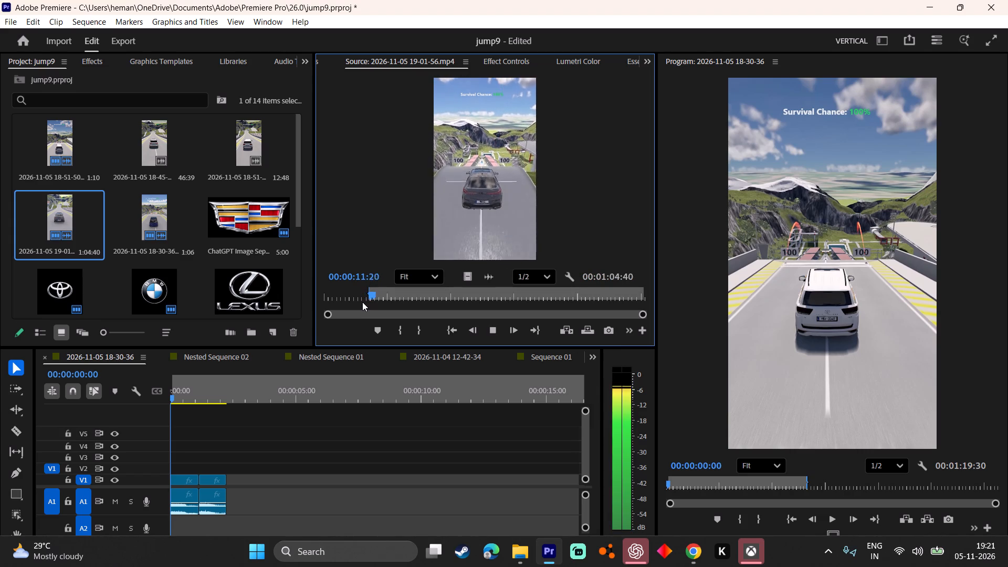
{"action": "key", "text": "space"}
{"action": "key", "text": "space"}
{"action": "key", "text": "space"}
{"action": "type", "text": "o"}
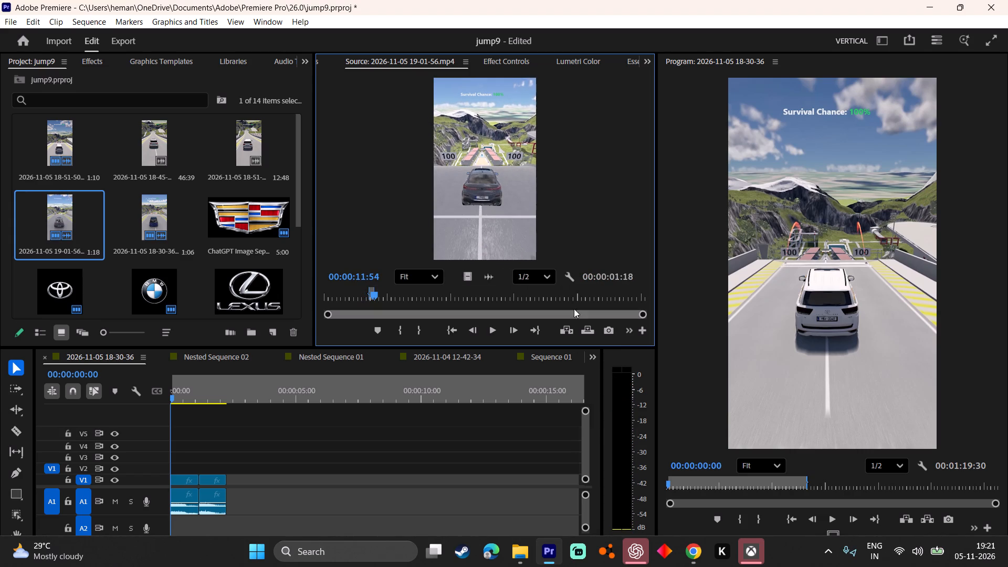
{"action": "left_click_drag", "start_coordinate": [431, 205], "coordinate": [227, 491]}
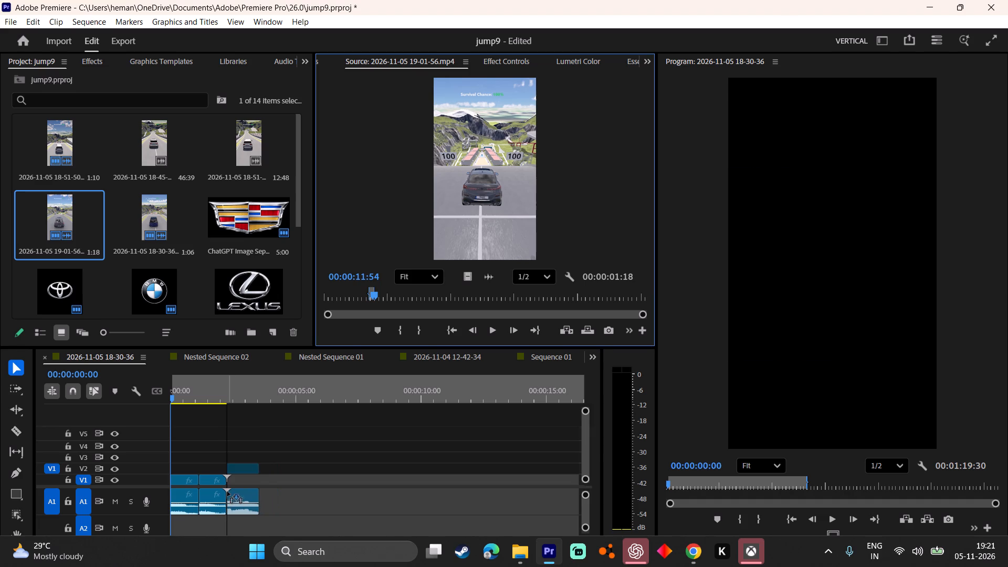
{"action": "left_click_drag", "start_coordinate": [227, 491], "coordinate": [230, 484]}
Review the project's 2026-11-05 recordings in the Source monitor to find a car not yet used in the opening.
{"action": "left_click_drag", "start_coordinate": [59, 142], "coordinate": [441, 177]}
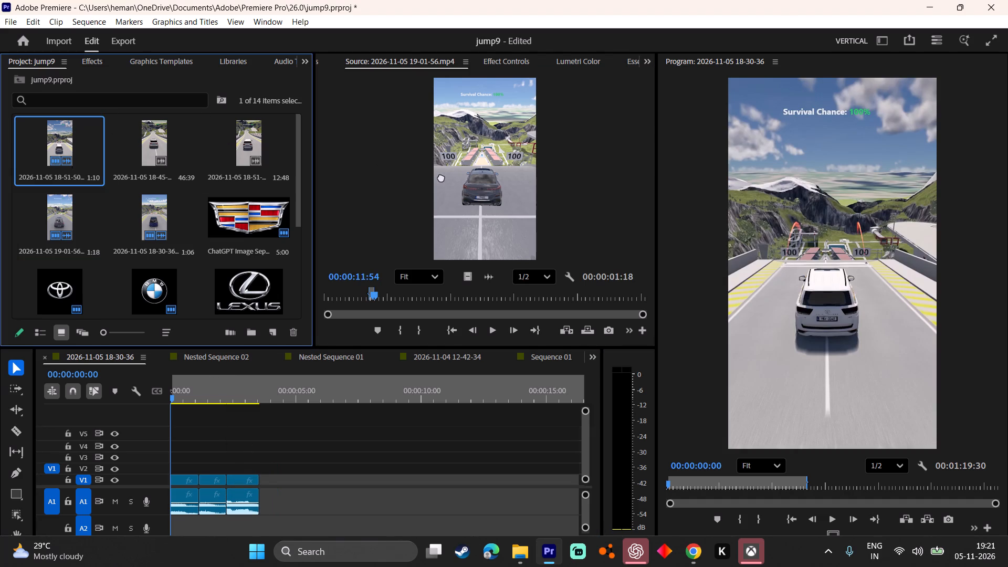
{"action": "left_click_drag", "start_coordinate": [441, 177], "coordinate": [444, 178]}
{"action": "left_click_drag", "start_coordinate": [154, 134], "coordinate": [344, 130]}
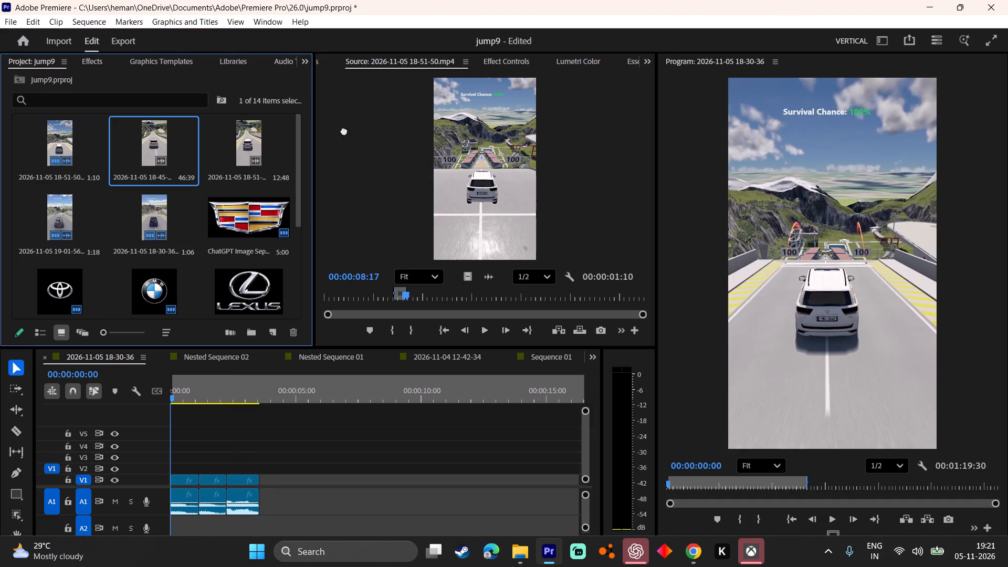
{"action": "left_click_drag", "start_coordinate": [344, 130], "coordinate": [472, 154]}
{"action": "left_click_drag", "start_coordinate": [348, 299], "coordinate": [367, 297]}
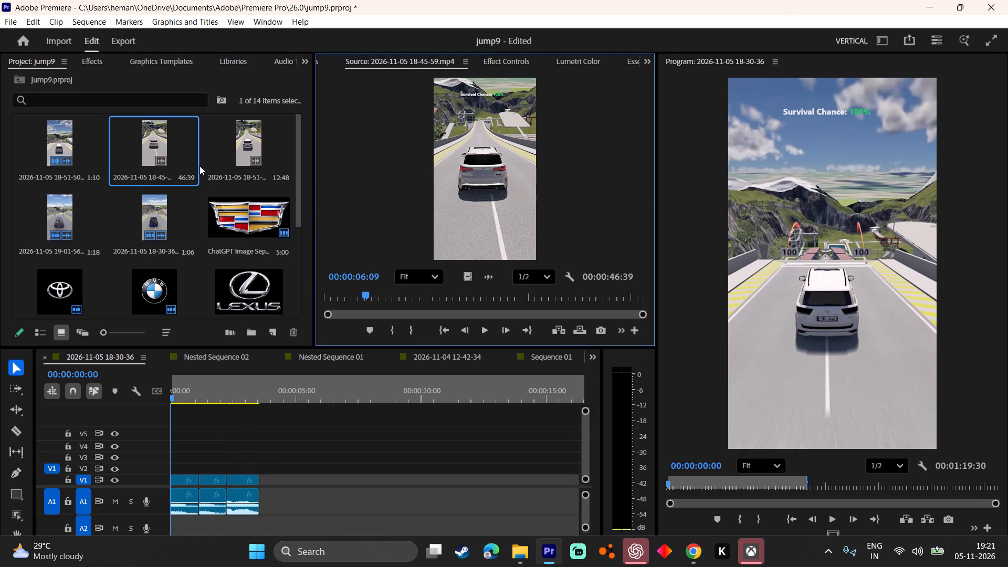
{"action": "left_click_drag", "start_coordinate": [148, 219], "coordinate": [415, 205]}
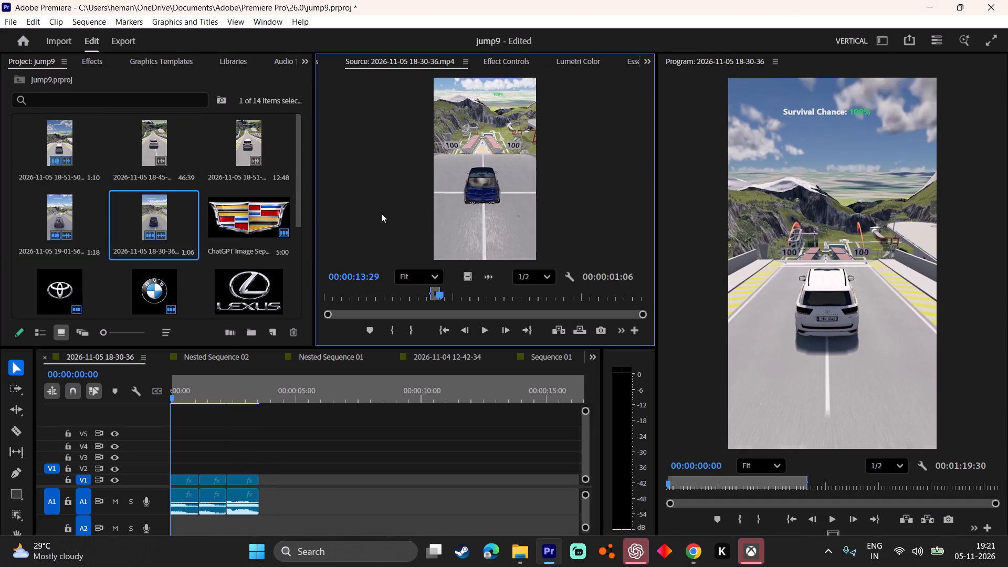
{"action": "left_click_drag", "start_coordinate": [50, 216], "coordinate": [414, 201]}
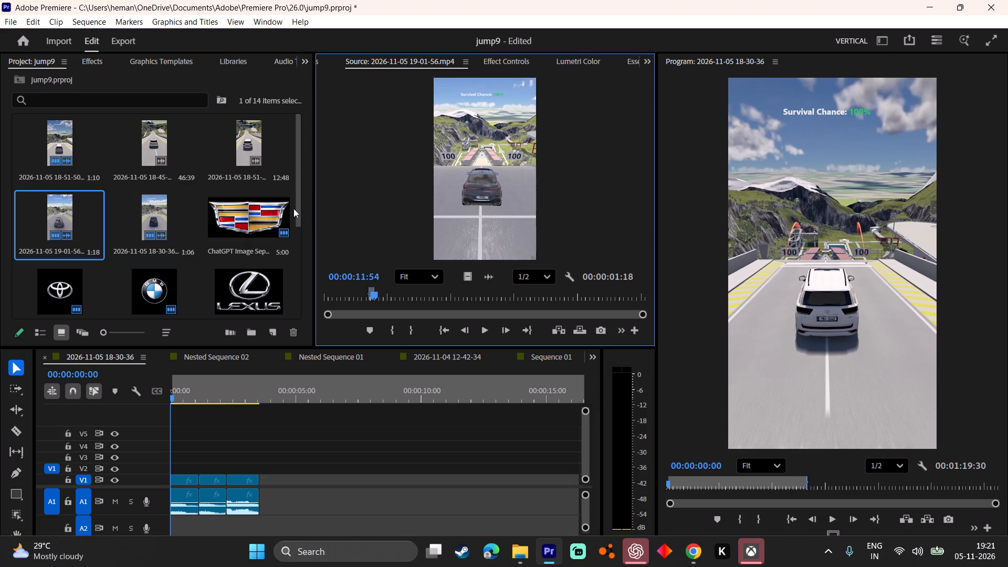
{"action": "left_click_drag", "start_coordinate": [299, 202], "coordinate": [301, 216]}
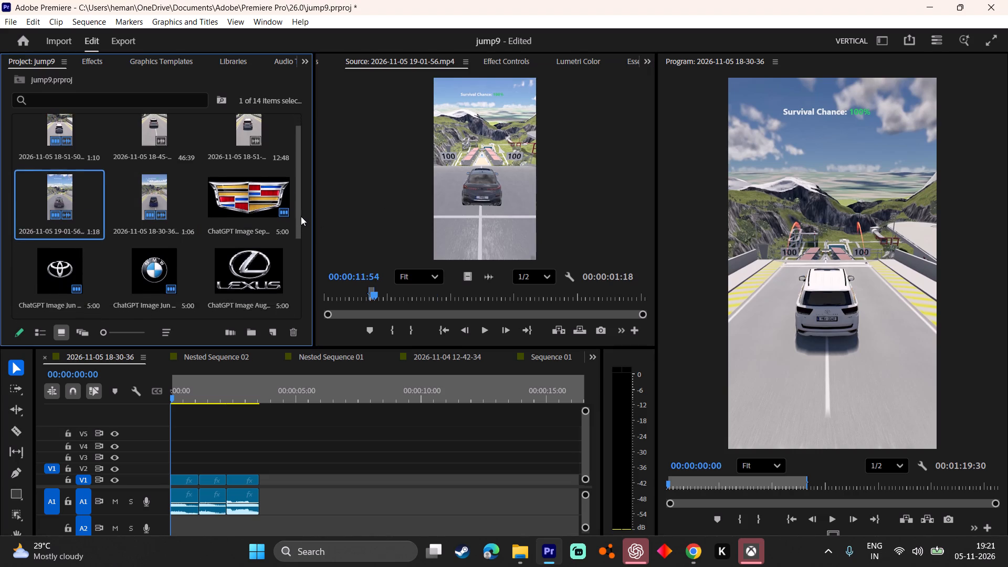
{"action": "left_click_drag", "start_coordinate": [301, 216], "coordinate": [307, 292]}
{"action": "left_click_drag", "start_coordinate": [50, 215], "coordinate": [415, 195]}
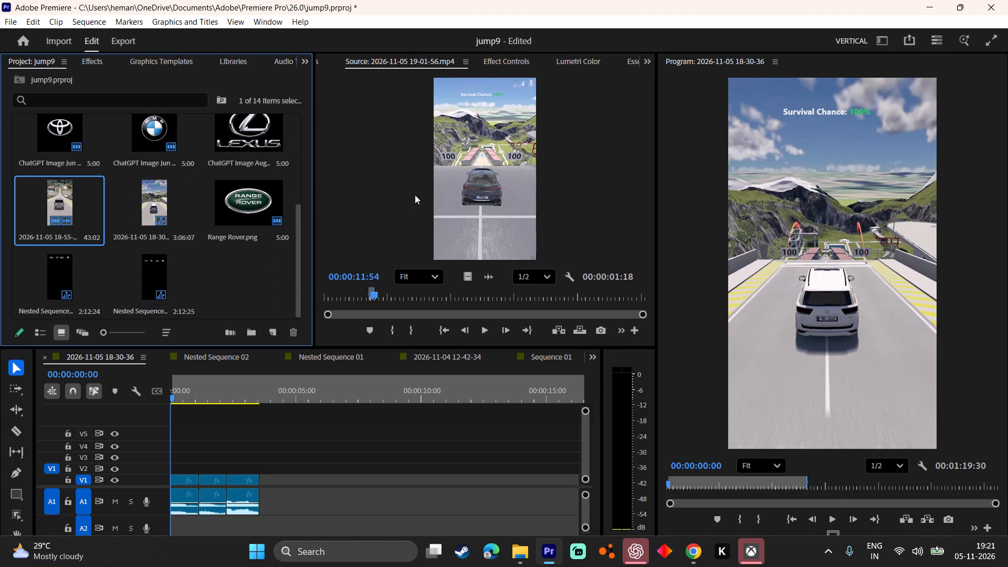
{"action": "left_click_drag", "start_coordinate": [344, 298], "coordinate": [436, 299]}
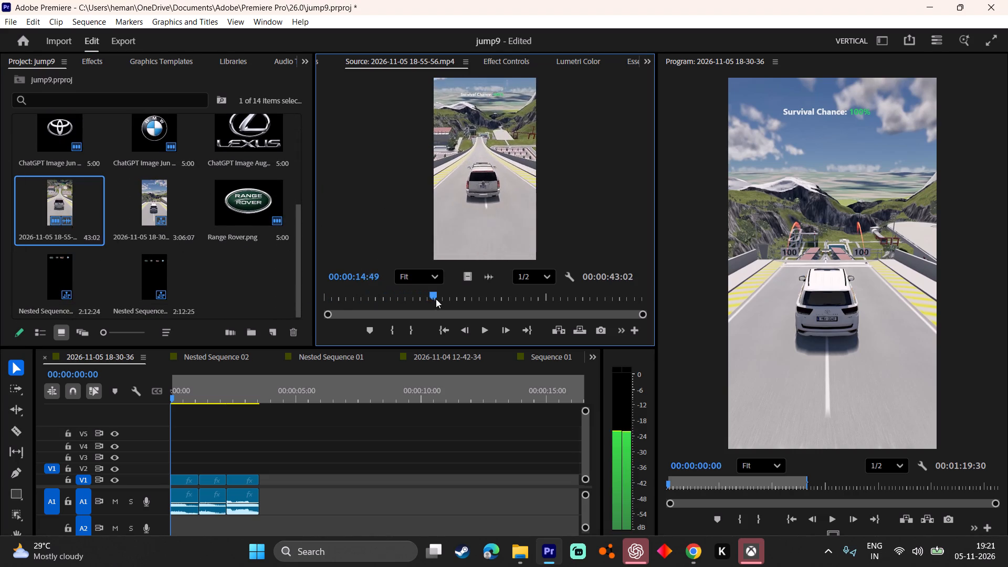
{"action": "left_click_drag", "start_coordinate": [436, 299], "coordinate": [465, 306]}
{"action": "key", "text": "space"}
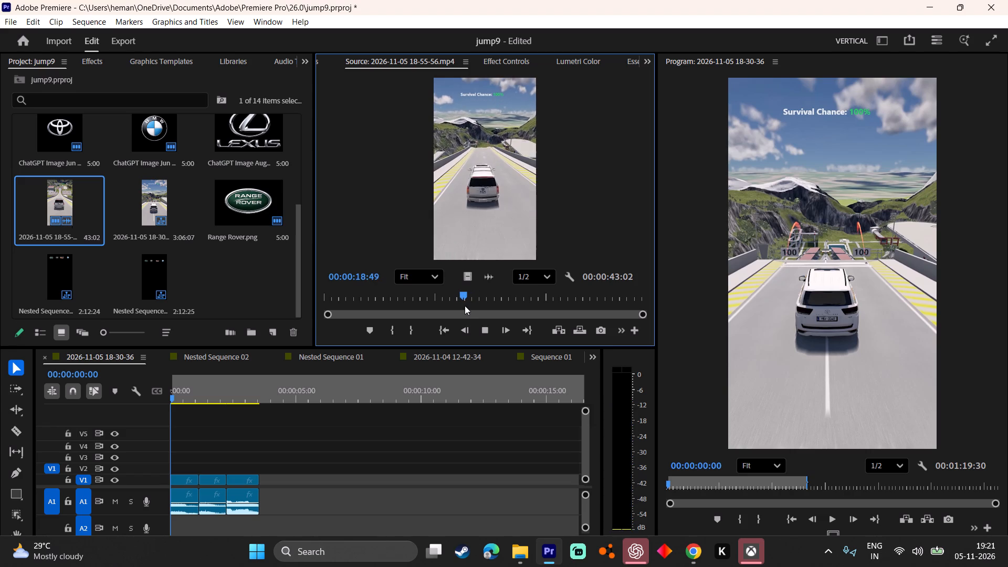
Mark the white SUV's approach to the ramp in the source recording, from 00:00:19:31 to 00:00:20:46.
{"action": "key", "text": "space"}
{"action": "key", "text": "space"}
{"action": "key", "text": "space"}
{"action": "type", "text": "i"}
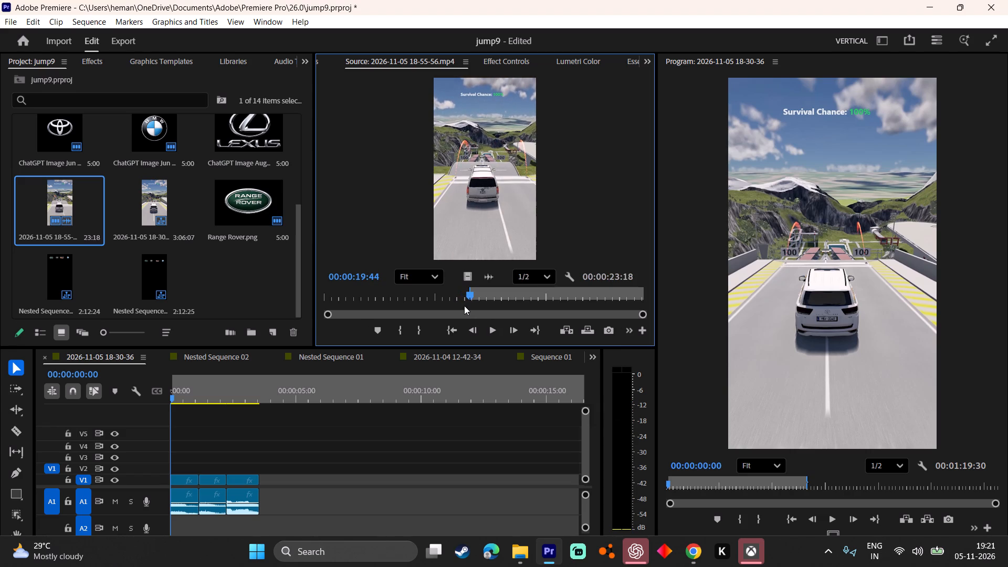
{"action": "key", "text": "Left"}
{"action": "key", "text": "Left"}
{"action": "key", "text": "Left"}
{"action": "key", "text": "Left"}
{"action": "key", "text": "Left"}
{"action": "key", "text": "Left"}
{"action": "key", "text": "Left"}
{"action": "key", "text": "Left"}
{"action": "key", "text": "Left"}
{"action": "key", "text": "Left"}
{"action": "key", "text": "Left"}
{"action": "key", "text": "Left"}
{"action": "key", "text": "Left"}
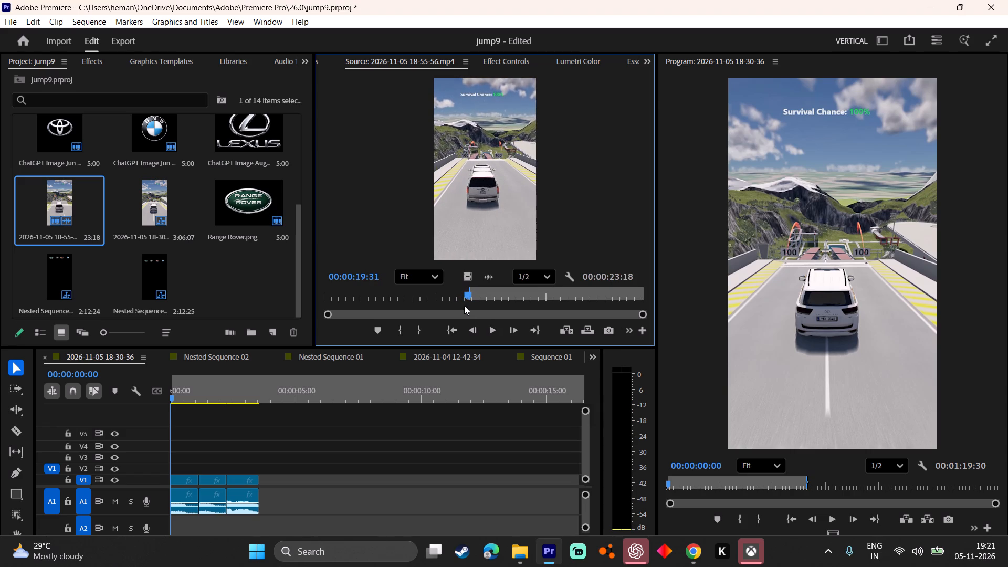
{"action": "type", "text": "i"}
{"action": "key", "text": "space"}
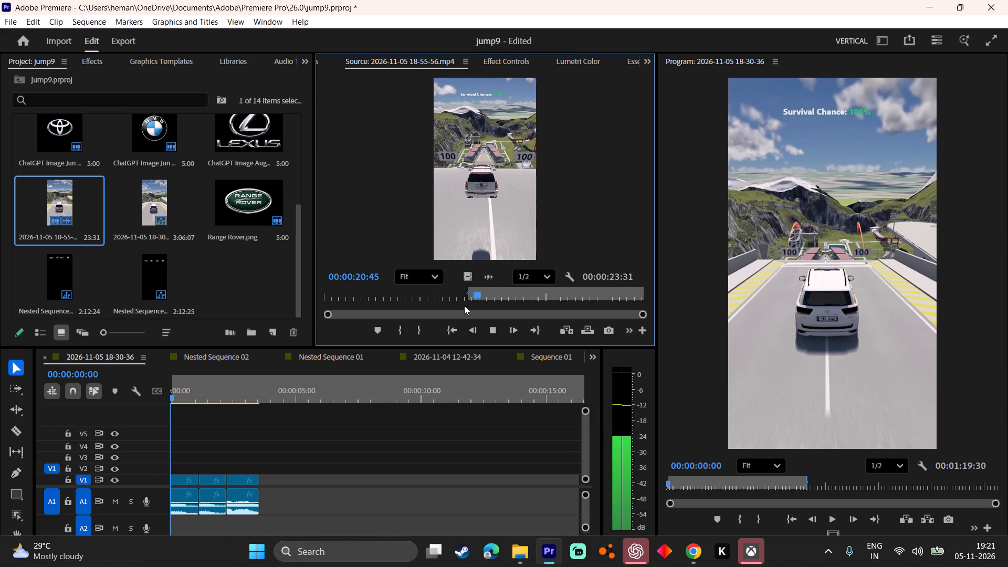
{"action": "key", "text": "space"}
{"action": "type", "text": "o"}
{"action": "left_click_drag", "start_coordinate": [438, 208], "coordinate": [297, 486]}
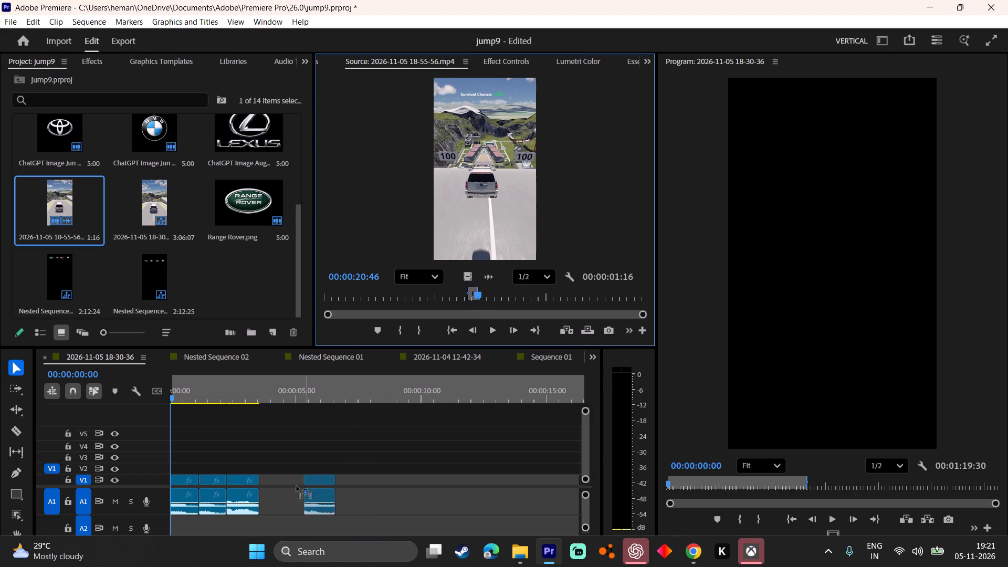
{"action": "left_click_drag", "start_coordinate": [297, 486], "coordinate": [262, 485]}
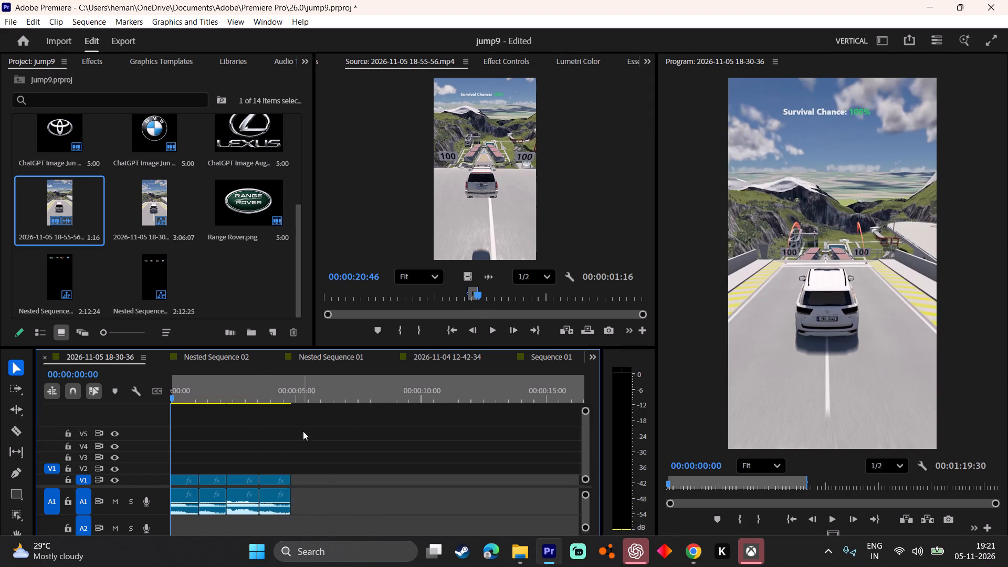
{"action": "left_click", "coordinate": [311, 424]}
{"action": "key", "text": "minus"}
{"action": "key", "text": "minus"}
{"action": "key", "text": "minus"}
{"action": "key", "text": "minus"}
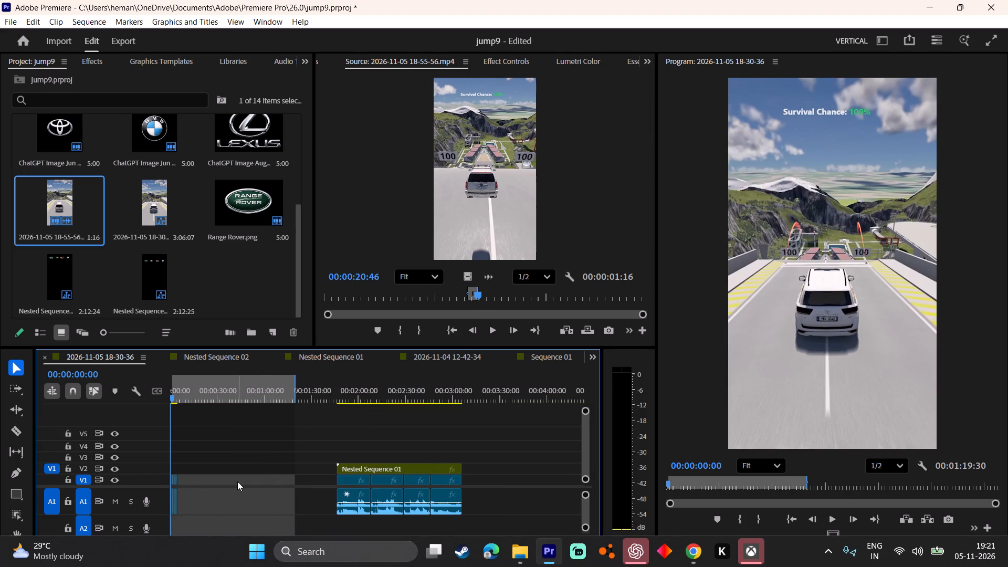
Close the empty gap between the four opening clips and the recordings with the nested logo row.
{"action": "left_click", "coordinate": [236, 480]}
{"action": "key", "text": "BackSpace"}
Play the sequence from the start to check the opening ramp-approach clips.
{"action": "left_click_drag", "start_coordinate": [216, 387], "coordinate": [228, 387]}
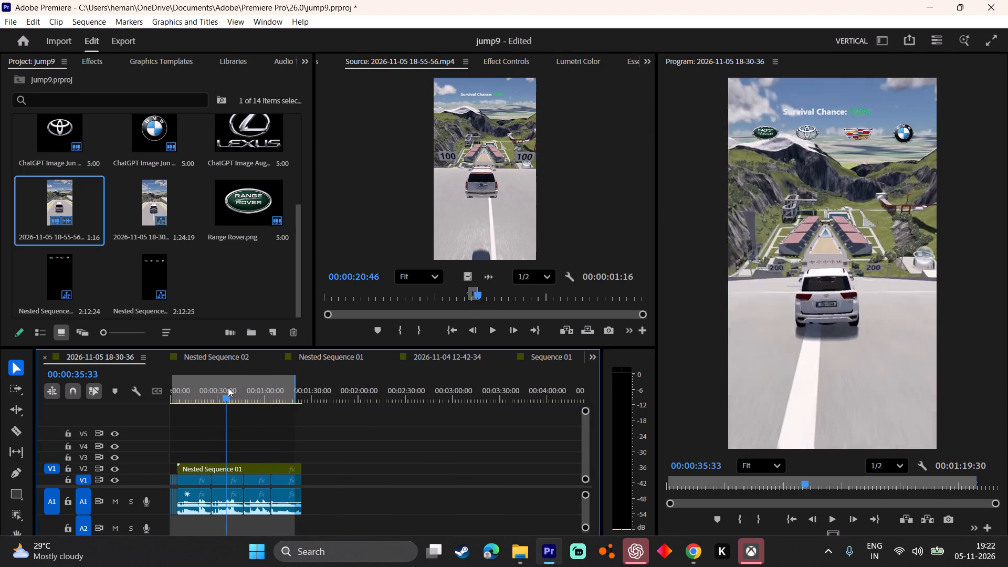
{"action": "left_click_drag", "start_coordinate": [228, 387], "coordinate": [99, 426]}
{"action": "left_click", "coordinate": [213, 450]}
{"action": "key", "text": "space"}
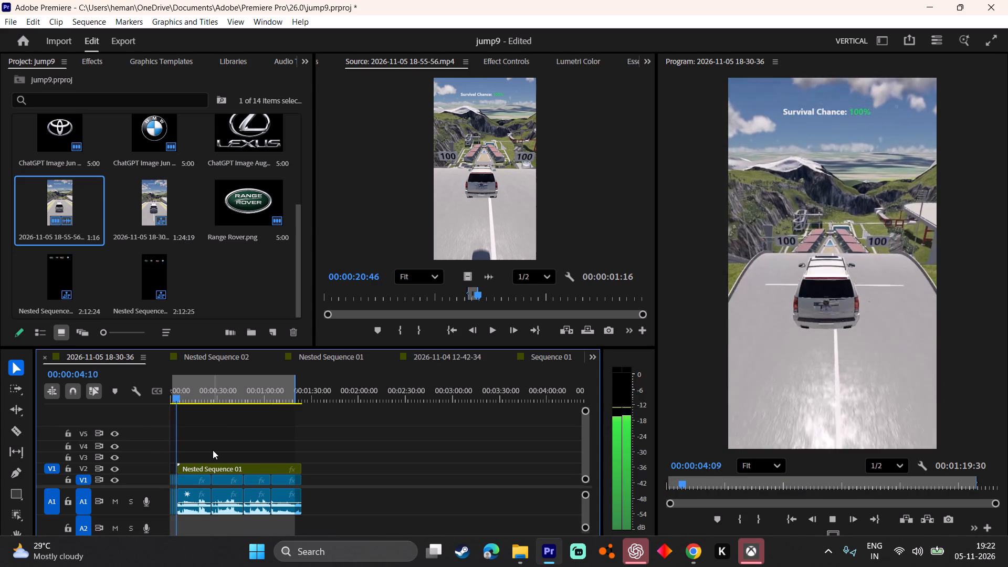
{"action": "key", "text": "space"}
Apply the default video transition to the start of Nested Sequence 01 on V2, where the first recording begins.
{"action": "left_click", "coordinate": [213, 450]}
{"action": "key", "text": "equal"}
{"action": "key", "text": "equal"}
{"action": "key", "text": "equal"}
{"action": "key", "text": "equal"}
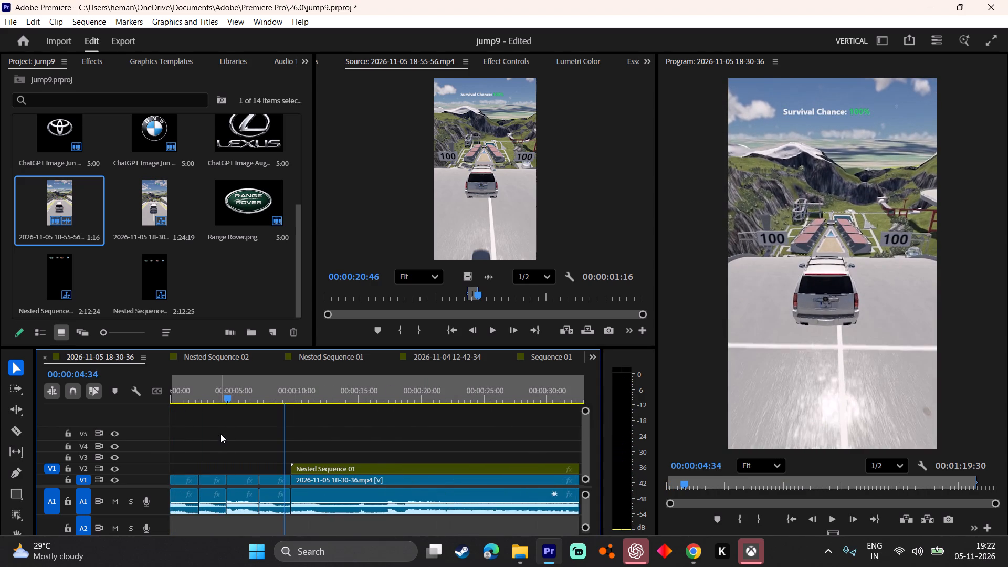
{"action": "key", "text": "Down"}
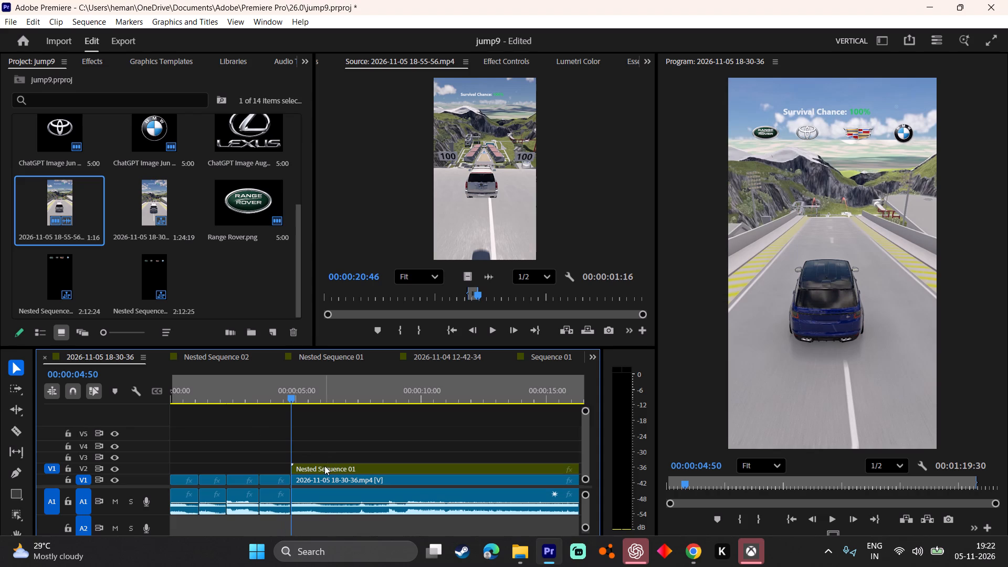
{"action": "left_click", "coordinate": [324, 468]}
{"action": "key", "text": "ctrl+d"}
{"action": "left_click", "coordinate": [332, 443]}
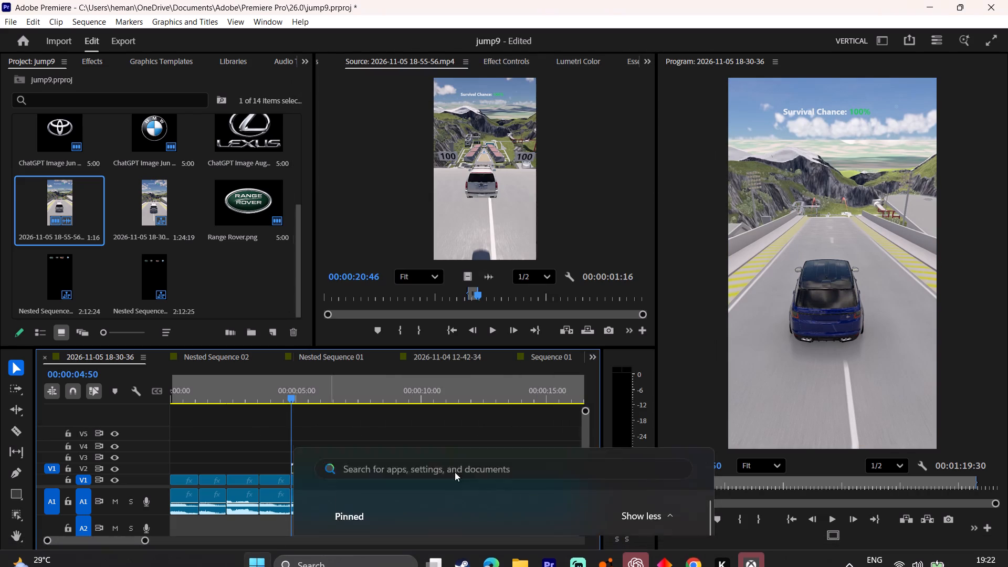
Search the don folder in File Explorer for "range" and return to Premiere.
{"action": "left_click", "coordinate": [512, 555]}
{"action": "left_click", "coordinate": [476, 494]}
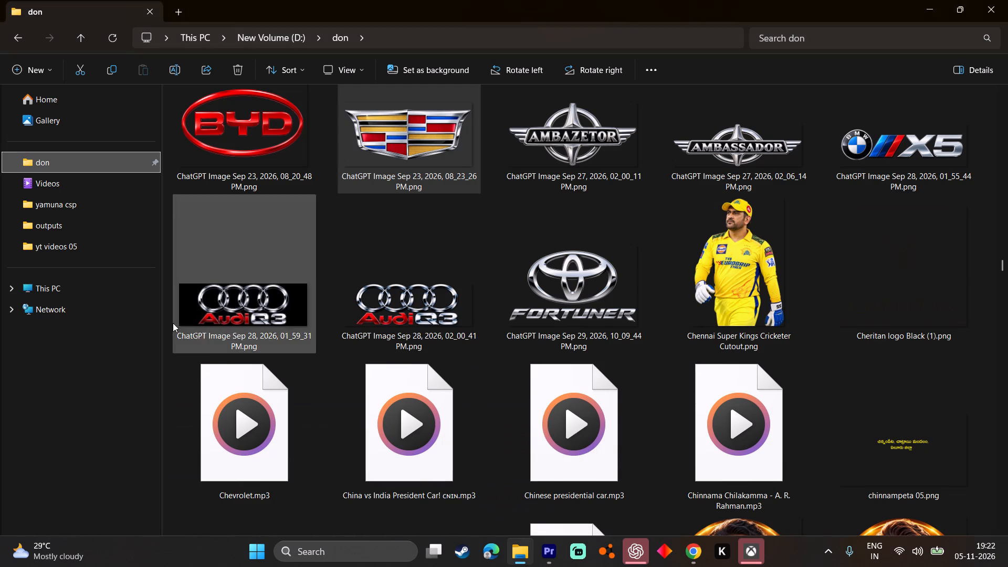
{"action": "left_click", "coordinate": [43, 167]}
{"action": "left_click", "coordinate": [783, 38]}
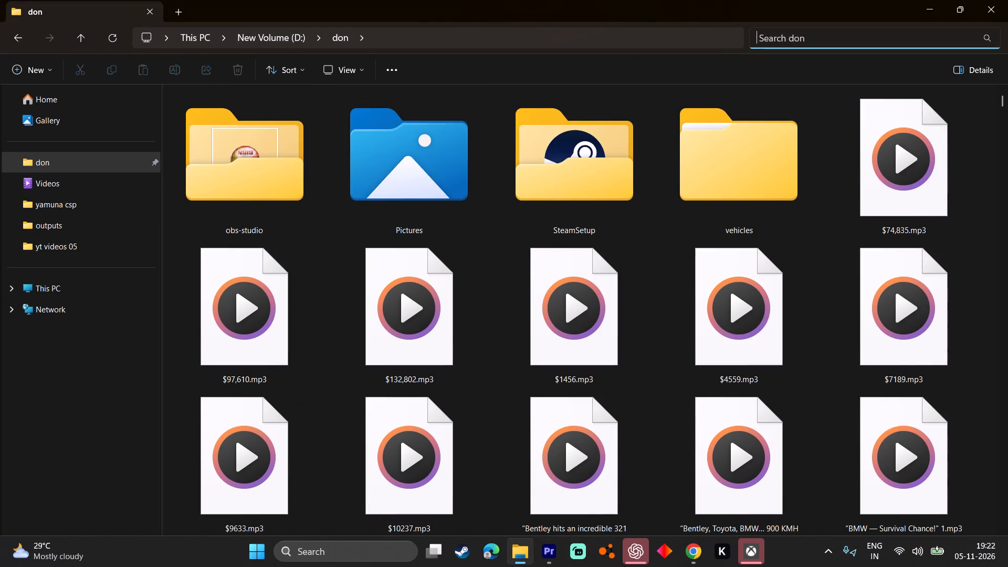
{"action": "type", "text": "range"}
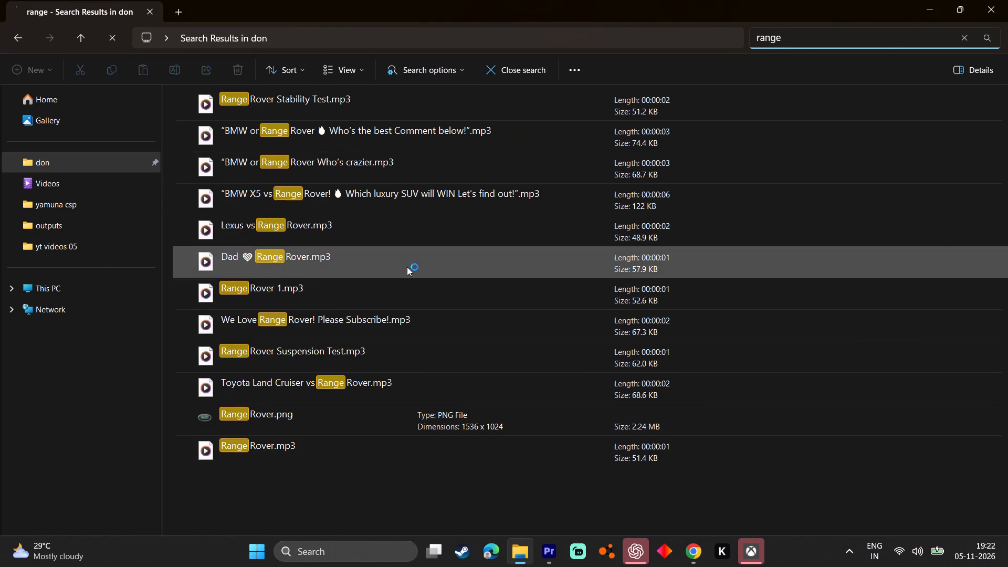
{"action": "left_click", "coordinate": [550, 552]}
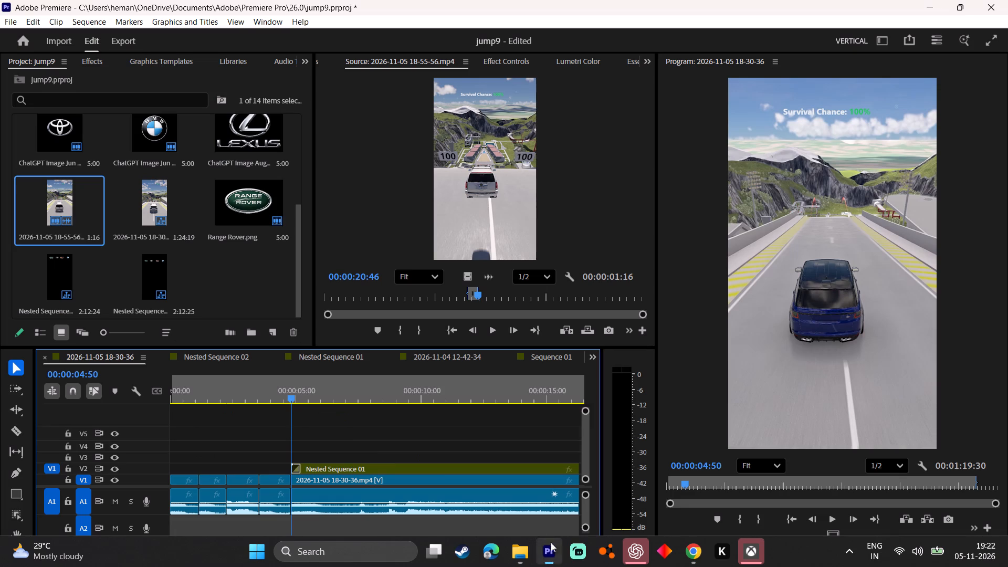
{"action": "left_click", "coordinate": [328, 358]}
{"action": "left_click", "coordinate": [426, 359]}
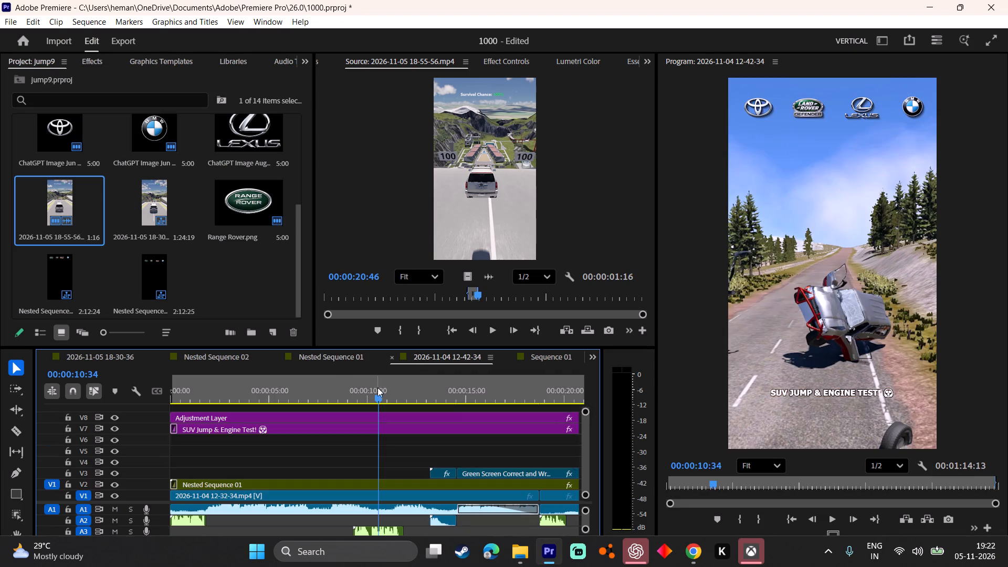
{"action": "left_click", "coordinate": [550, 356]}
{"action": "left_click", "coordinate": [591, 359]}
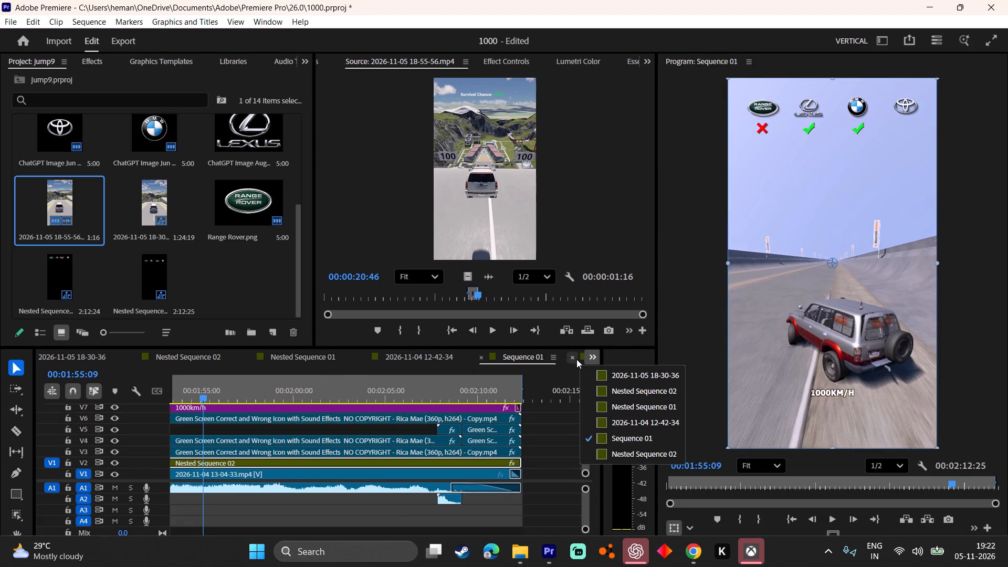
{"action": "left_click", "coordinate": [582, 358]}
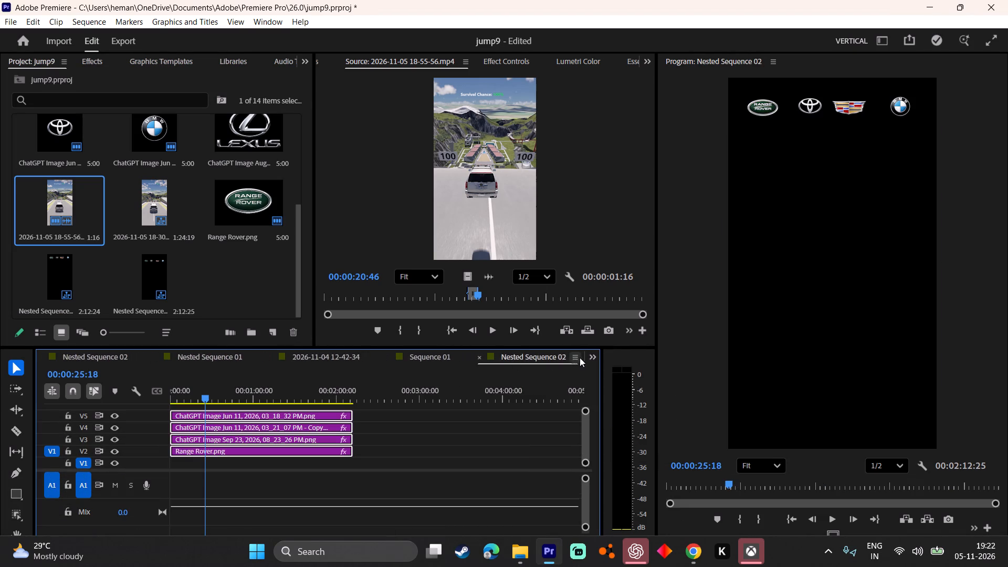
{"action": "left_click", "coordinate": [587, 358]}
{"action": "left_click", "coordinate": [417, 359]}
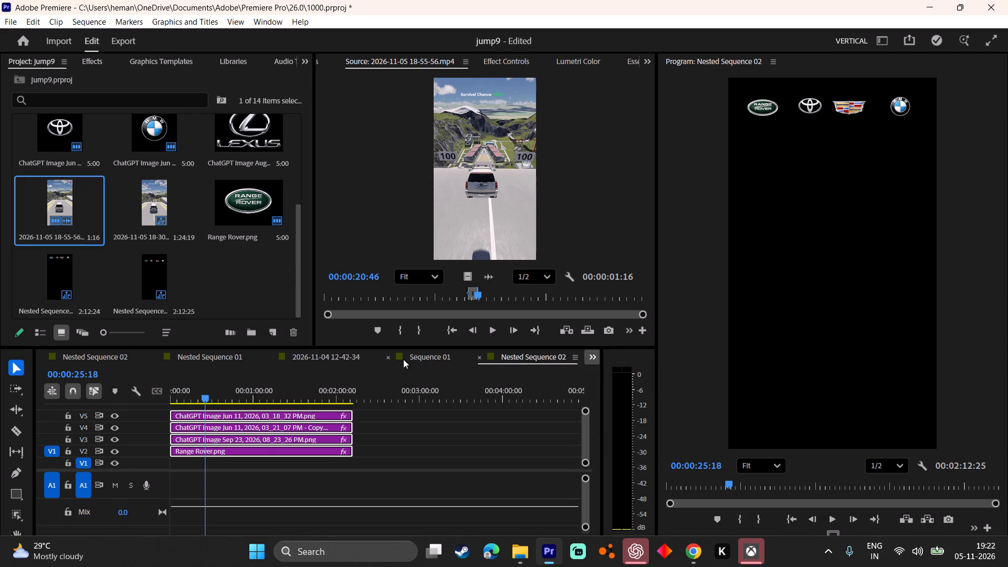
{"action": "left_click", "coordinate": [323, 356]}
{"action": "left_click_drag", "start_coordinate": [292, 394], "coordinate": [138, 418]}
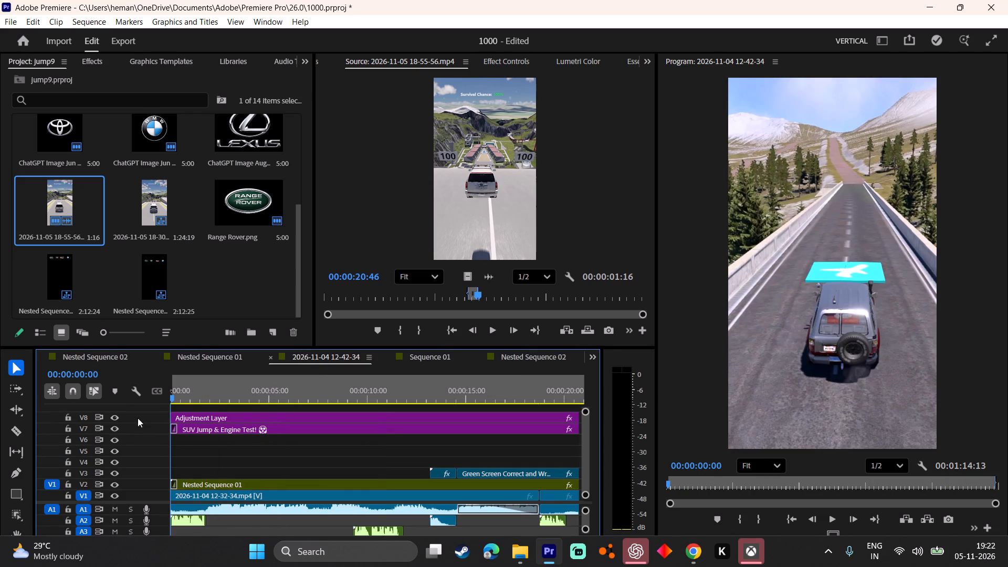
{"action": "left_click_drag", "start_coordinate": [138, 418], "coordinate": [122, 421]}
{"action": "key", "text": "space"}
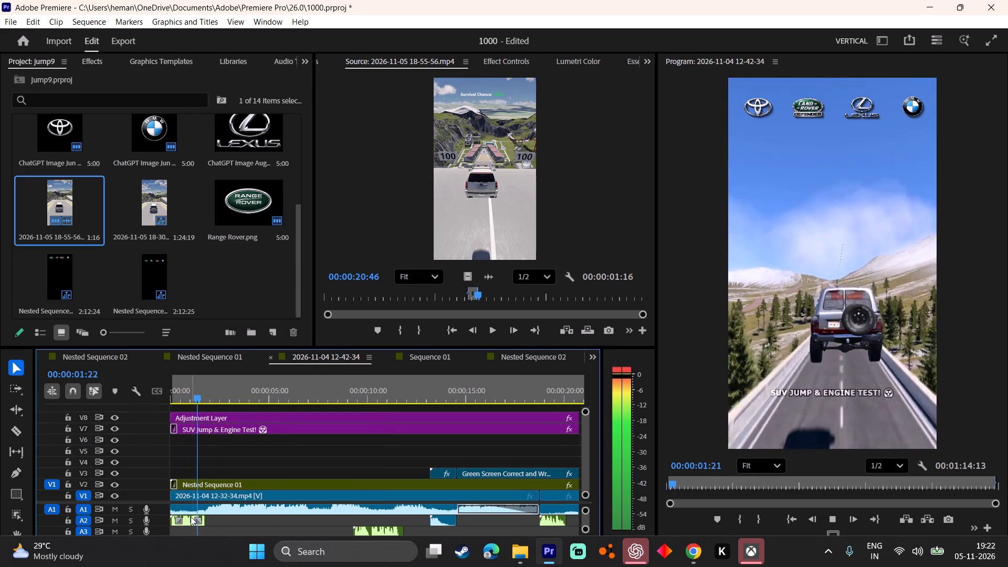
{"action": "key", "text": "space"}
{"action": "left_click", "coordinate": [191, 517]}
{"action": "key", "text": "ctrl+c"}
{"action": "key", "text": "ctrl+c"}
{"action": "key", "text": "ctrl+c"}
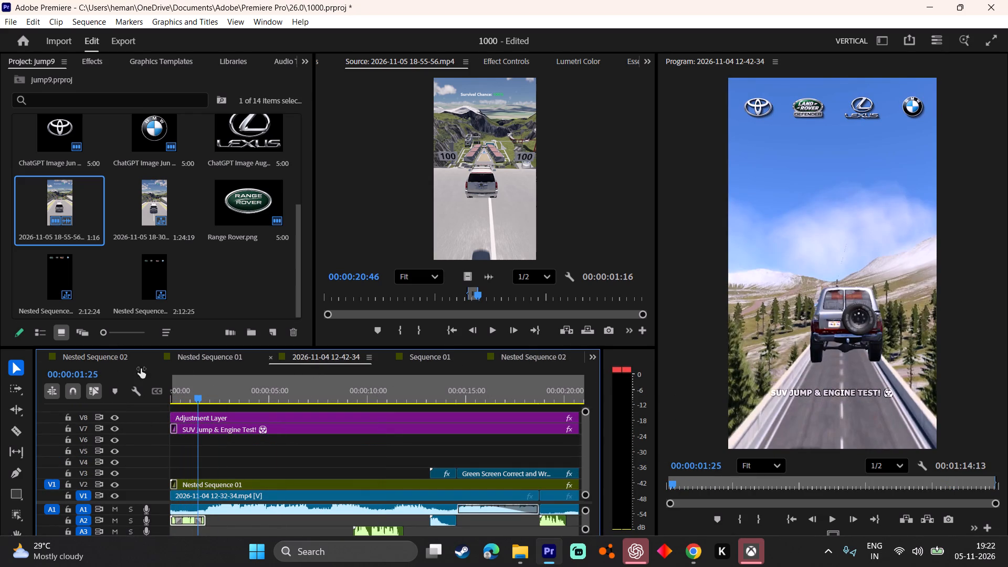
{"action": "left_click", "coordinate": [119, 360]}
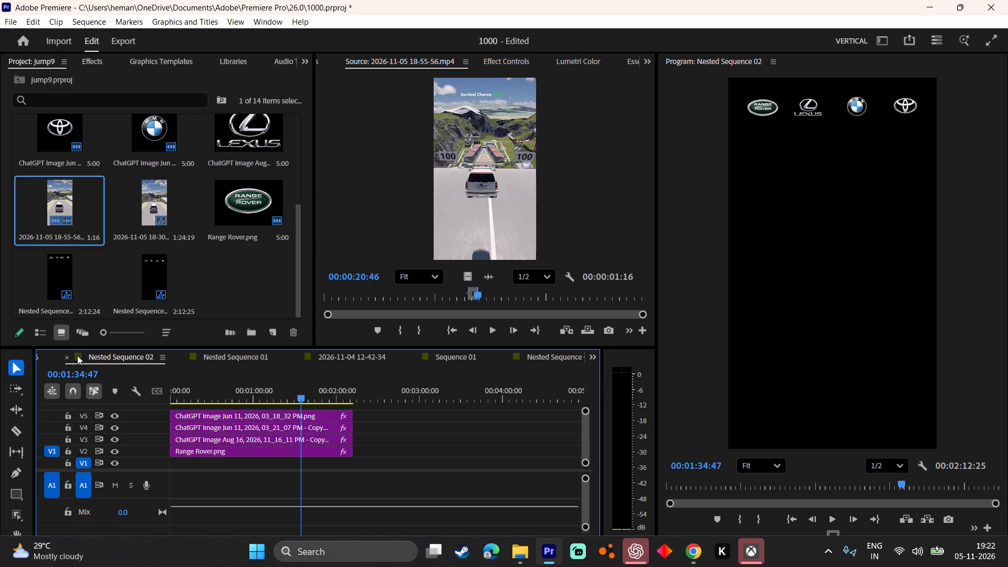
{"action": "left_click", "coordinate": [45, 356]}
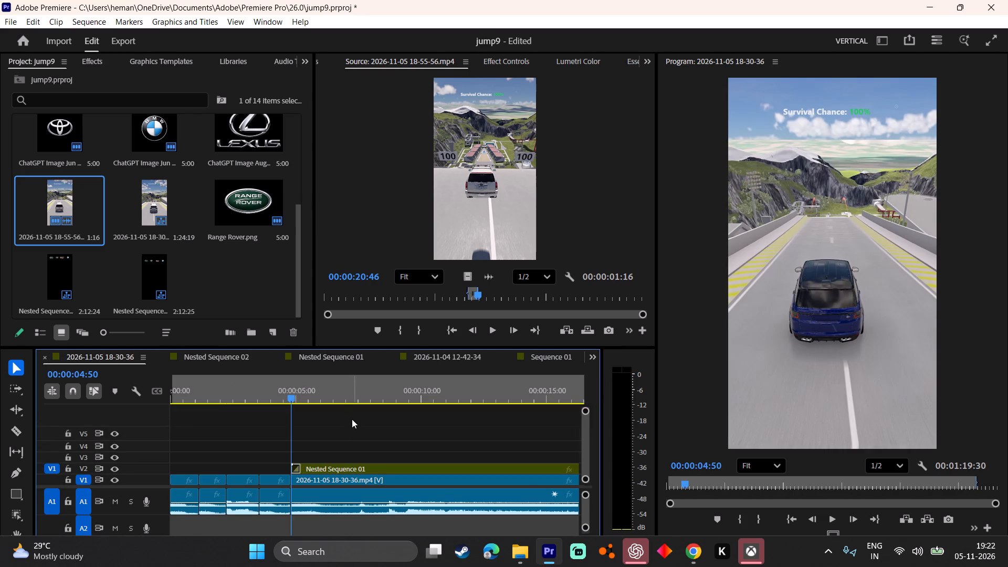
{"action": "left_click", "coordinate": [348, 416]}
{"action": "type", "text": "--"}
{"action": "key", "text": "minus"}
{"action": "key", "text": "Down"}
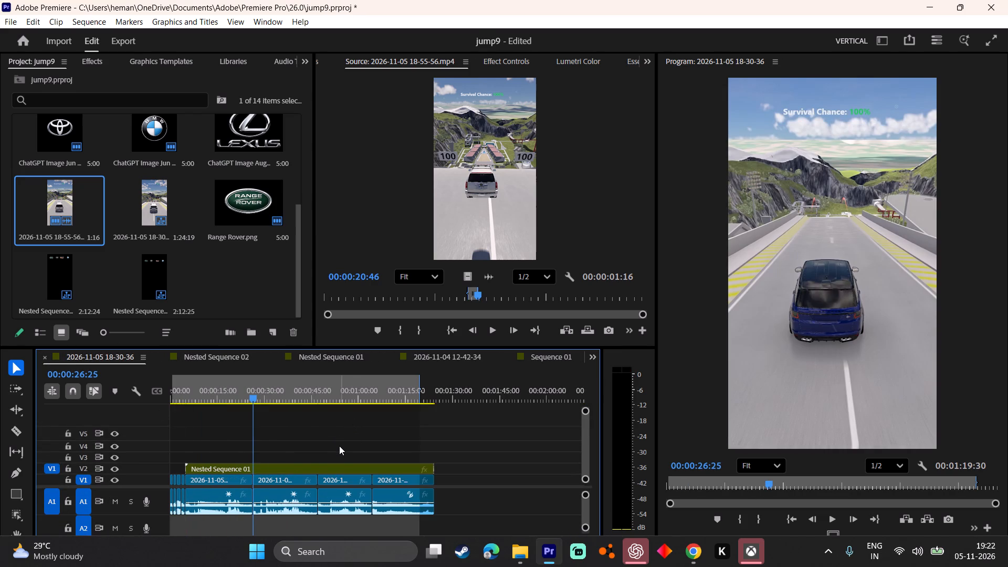
{"action": "key", "text": "ctrl+v"}
{"action": "key", "text": "Down"}
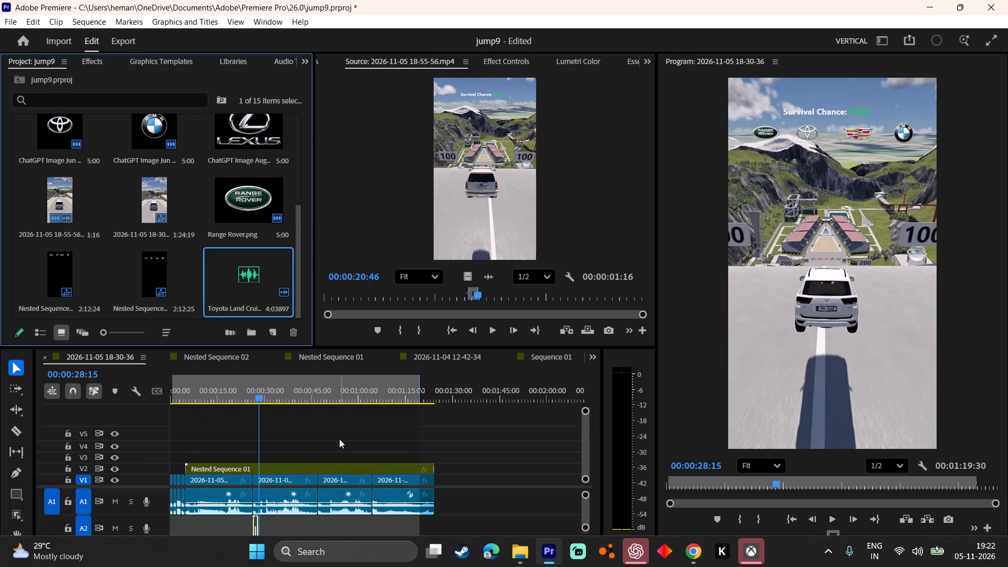
{"action": "key", "text": "Down"}
{"action": "left_click", "coordinate": [339, 439]}
{"action": "key", "text": "Down"}
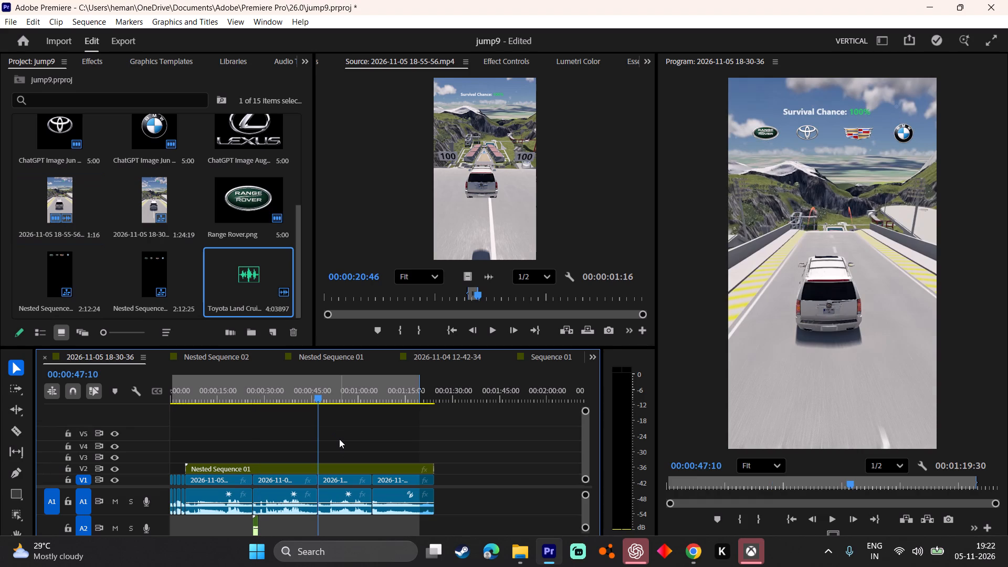
Load Range Rover.mp3 from the don folder's search results into the Source monitor and listen to it.
{"action": "left_click", "coordinate": [520, 559]}
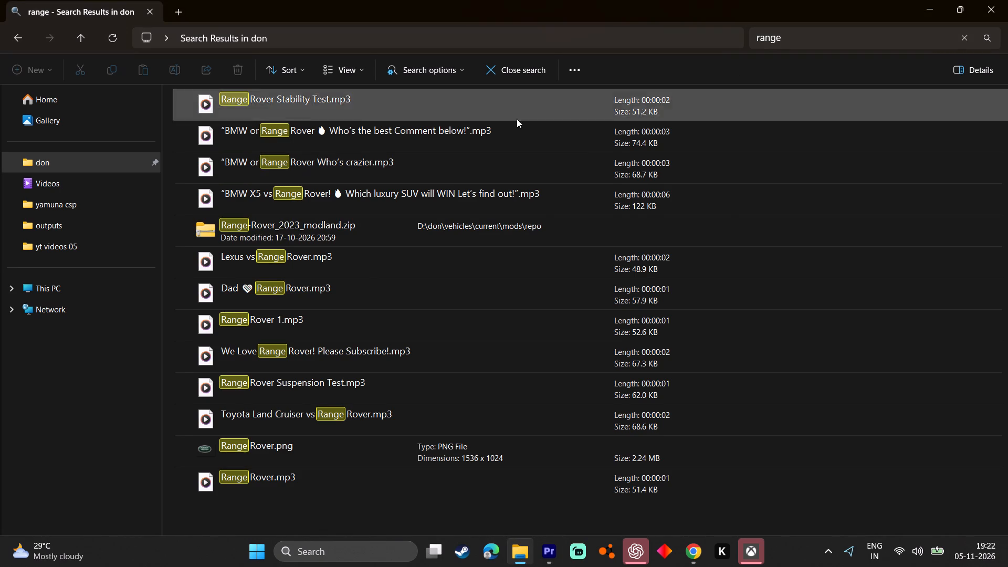
{"action": "left_click", "coordinate": [314, 476]}
{"action": "left_click_drag", "start_coordinate": [332, 477], "coordinate": [309, 566]}
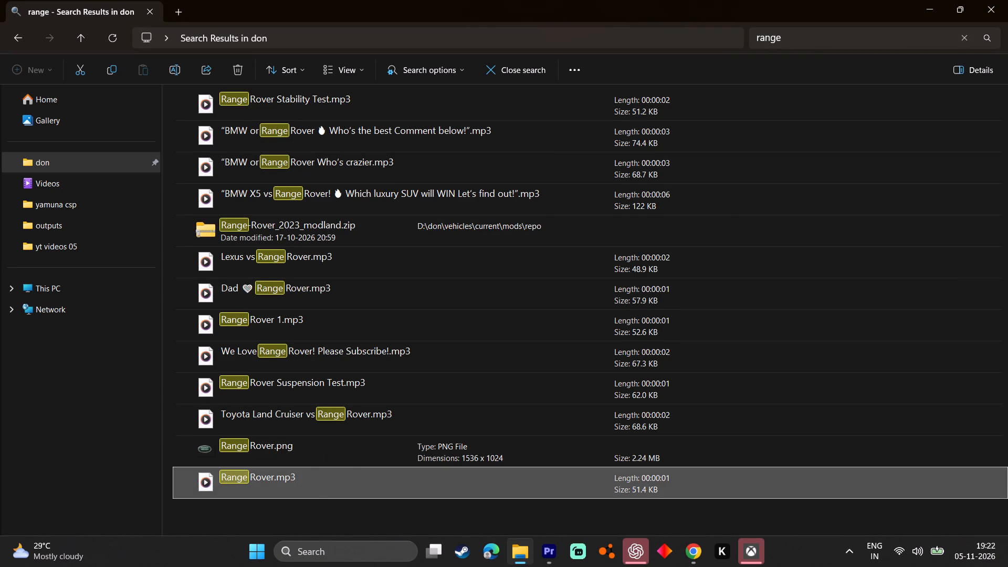
{"action": "left_click_drag", "start_coordinate": [309, 566], "coordinate": [496, 256]}
{"action": "key", "text": "shift+at"}
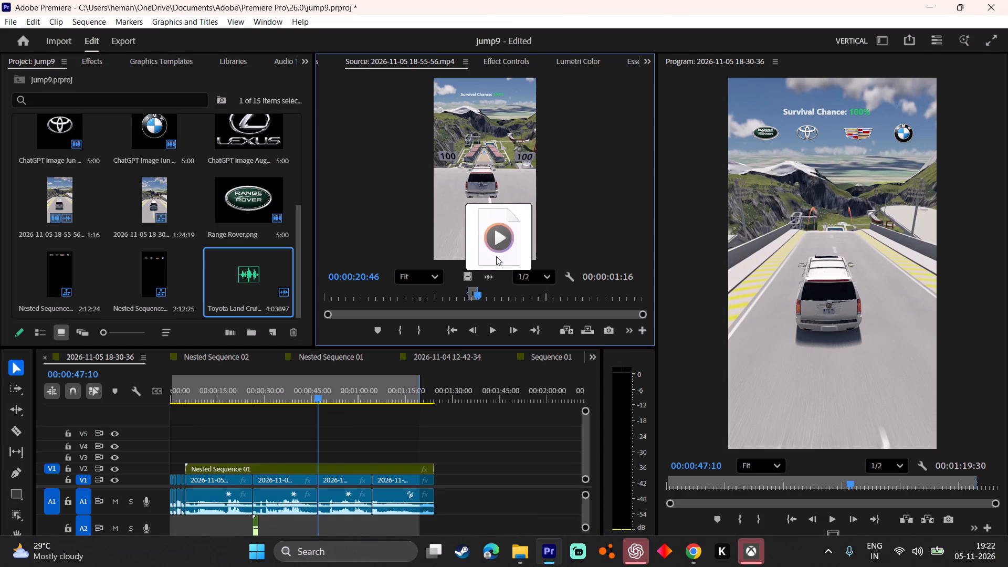
{"action": "left_click_drag", "start_coordinate": [496, 256], "coordinate": [484, 208]}
{"action": "key", "text": "space"}
{"action": "key", "text": "space"}
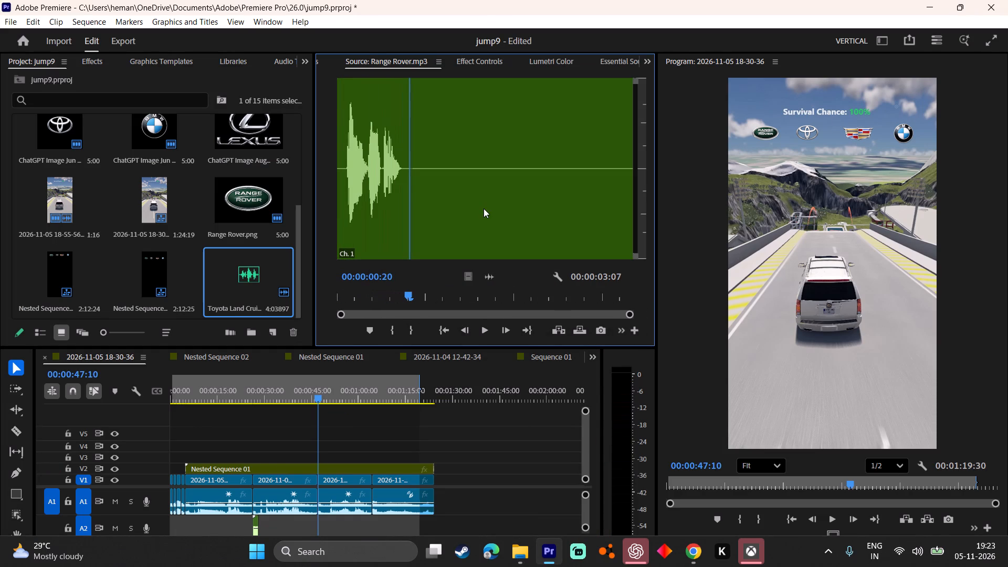
Load Range Rover 1.mp3 from File Explorer into the Source monitor and mark its out point at 00:00:01:01.
{"action": "left_click", "coordinate": [513, 546]}
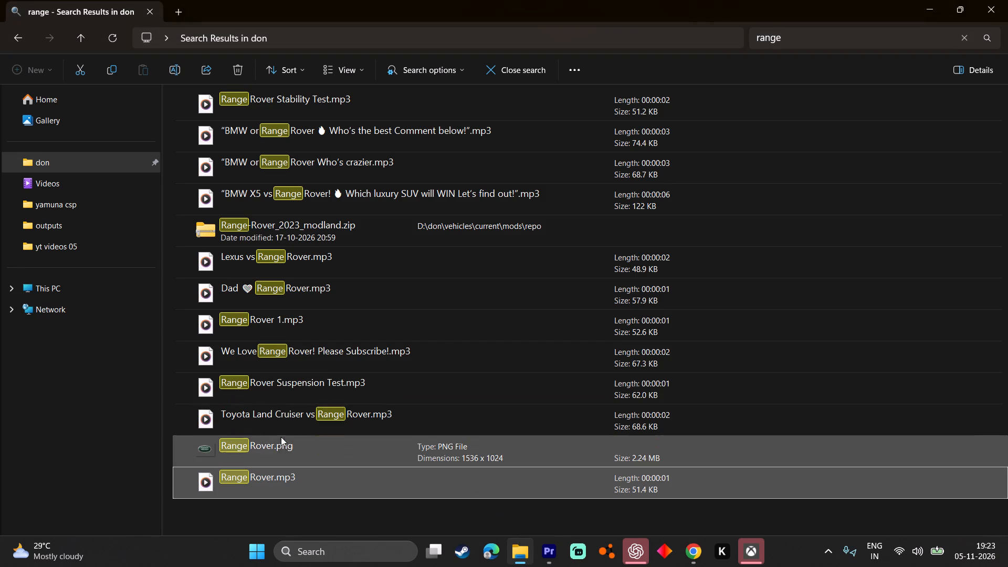
{"action": "left_click", "coordinate": [285, 323]}
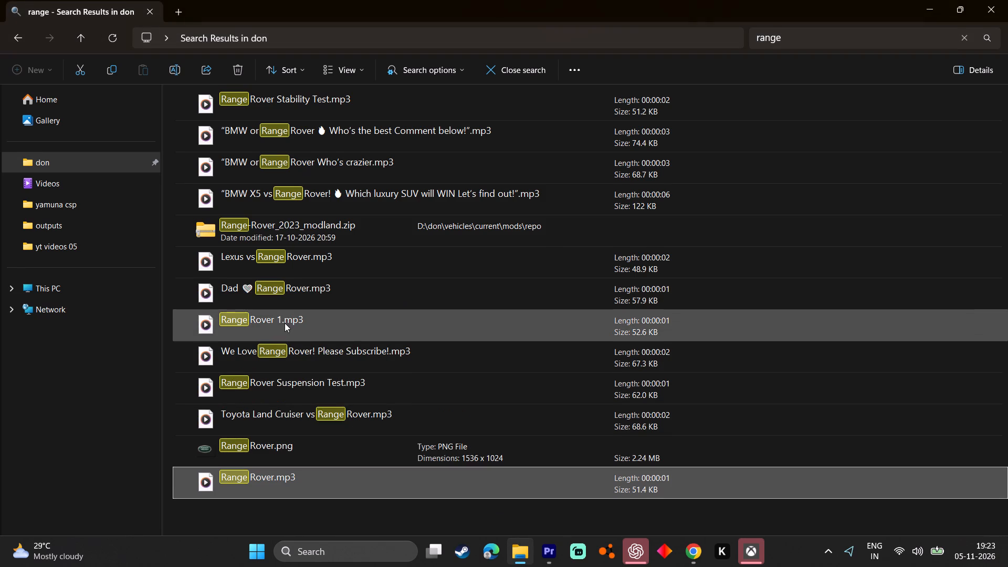
{"action": "left_click_drag", "start_coordinate": [314, 329], "coordinate": [545, 554]}
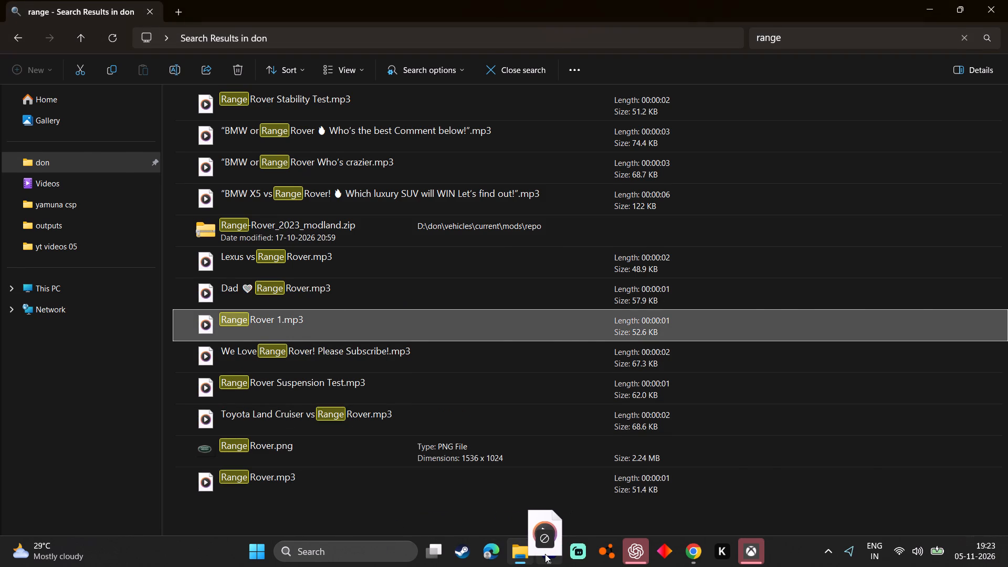
{"action": "left_click_drag", "start_coordinate": [545, 554], "coordinate": [448, 212]}
{"action": "key", "text": "space"}
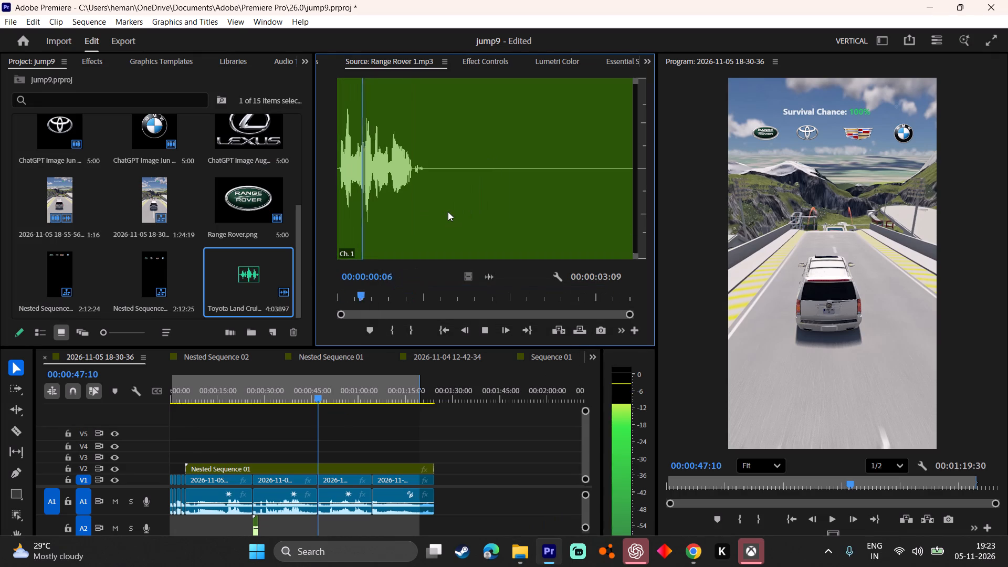
{"action": "key", "text": "space"}
{"action": "type", "text": "o"}
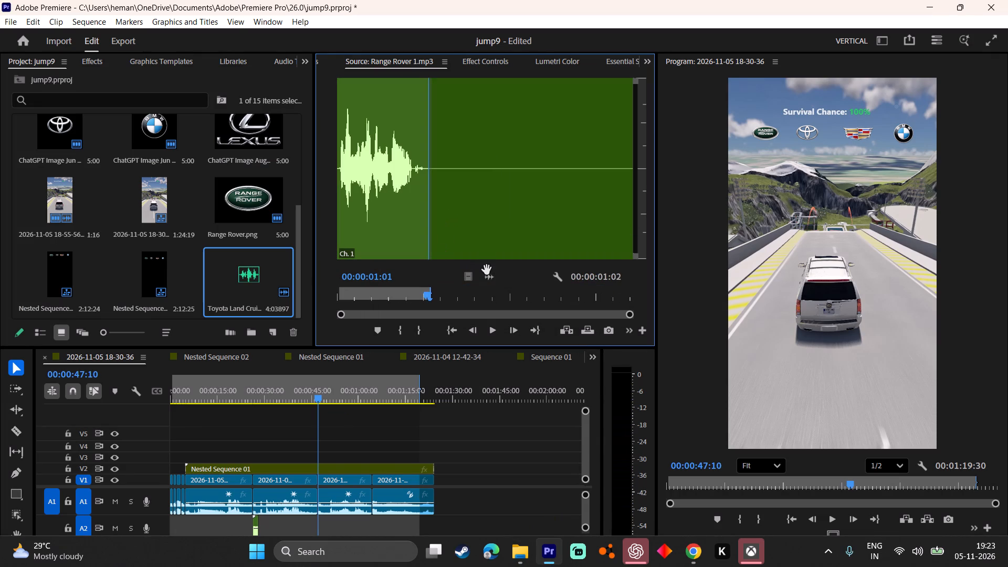
Place the marked Range Rover 1.mp3 audio on A2 near the start of the first full recording, just after the opening clips.
{"action": "left_click_drag", "start_coordinate": [489, 278], "coordinate": [195, 524]}
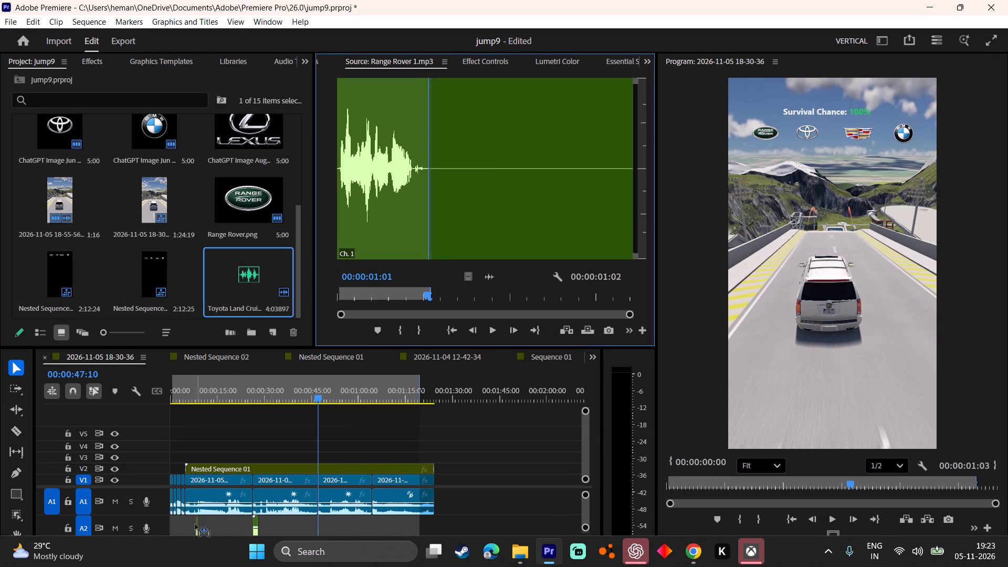
{"action": "left_click_drag", "start_coordinate": [195, 524], "coordinate": [191, 522]}
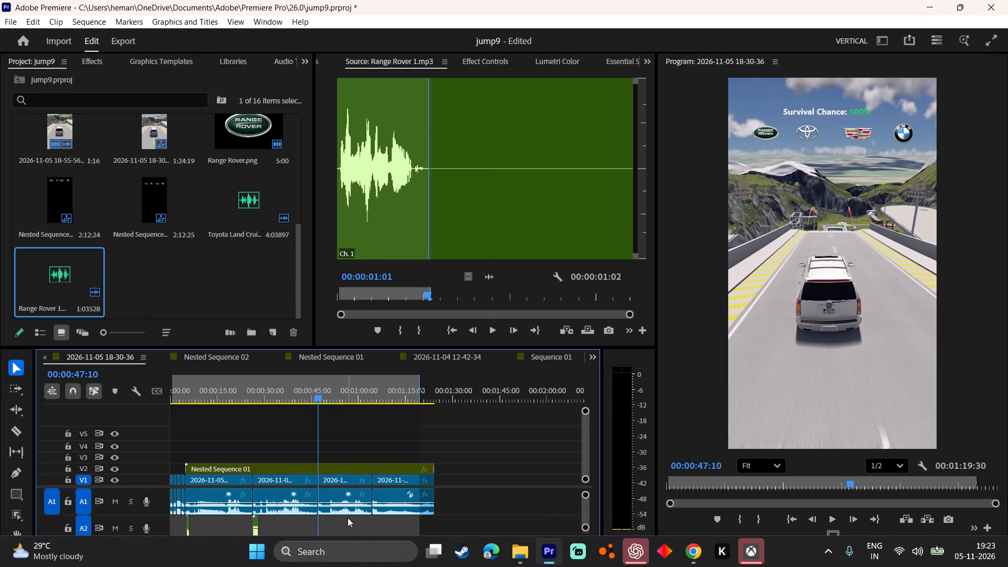
Search the don folder in File Explorer for "cad" to find a Cadillac voice clip.
{"action": "left_click", "coordinate": [510, 549]}
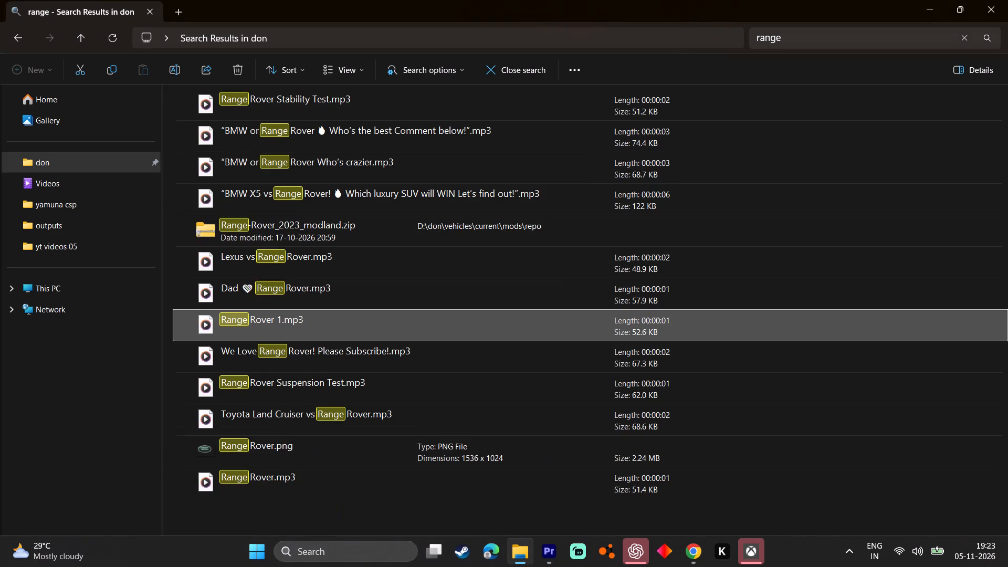
{"action": "left_click", "coordinate": [962, 47]}
{"action": "left_click", "coordinate": [963, 36]}
{"action": "left_click", "coordinate": [873, 39]}
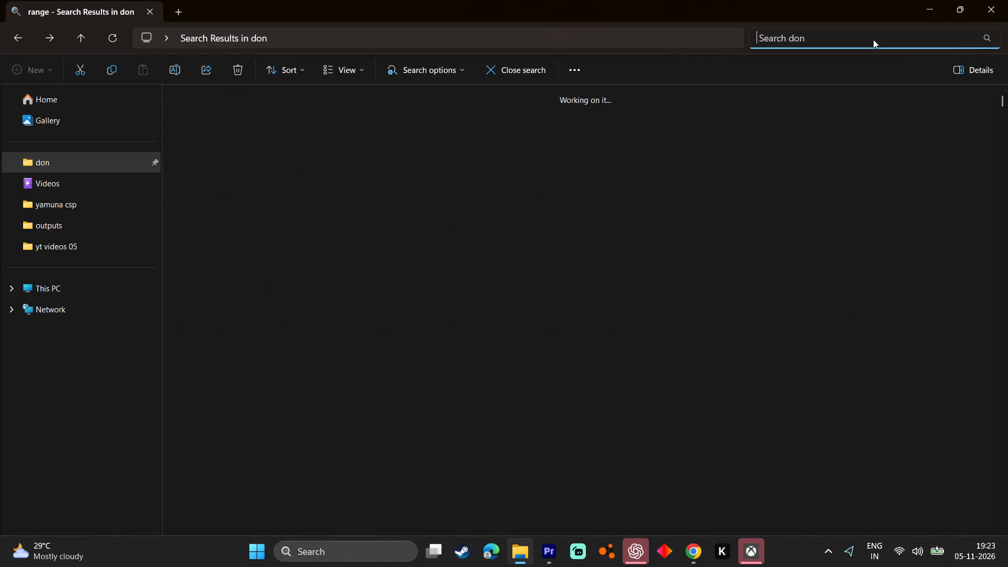
{"action": "key", "text": "c"}
{"action": "key", "text": "a"}
{"action": "key", "text": "d"}
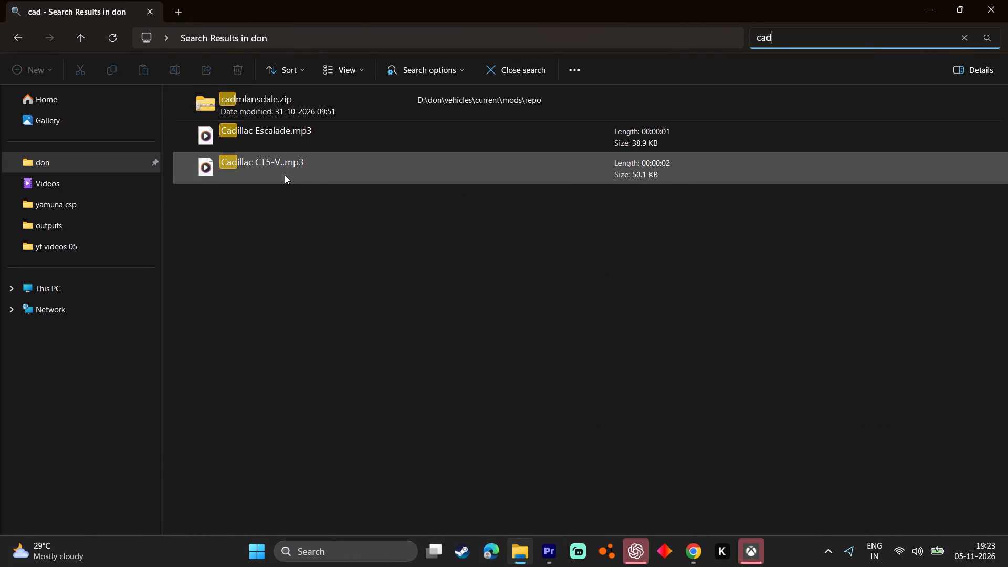
Copy the name Cadillac Escalade from its mp3 file and search Google for it in a new Chrome tab.
{"action": "left_click", "coordinate": [297, 138]}
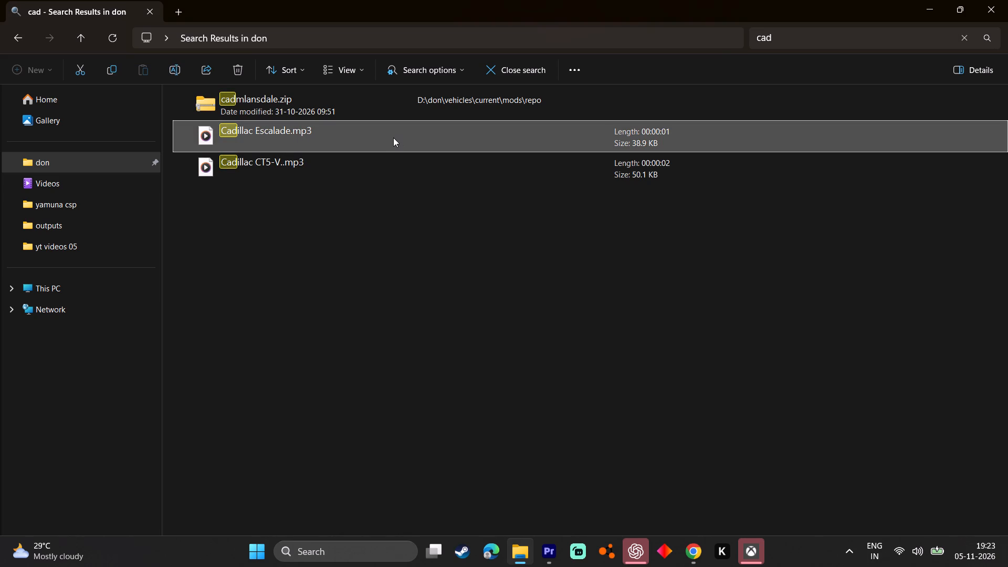
{"action": "left_click", "coordinate": [282, 131]}
{"action": "key", "text": "F2"}
{"action": "key", "text": "ctrl+c"}
{"action": "key", "text": "ctrl+c"}
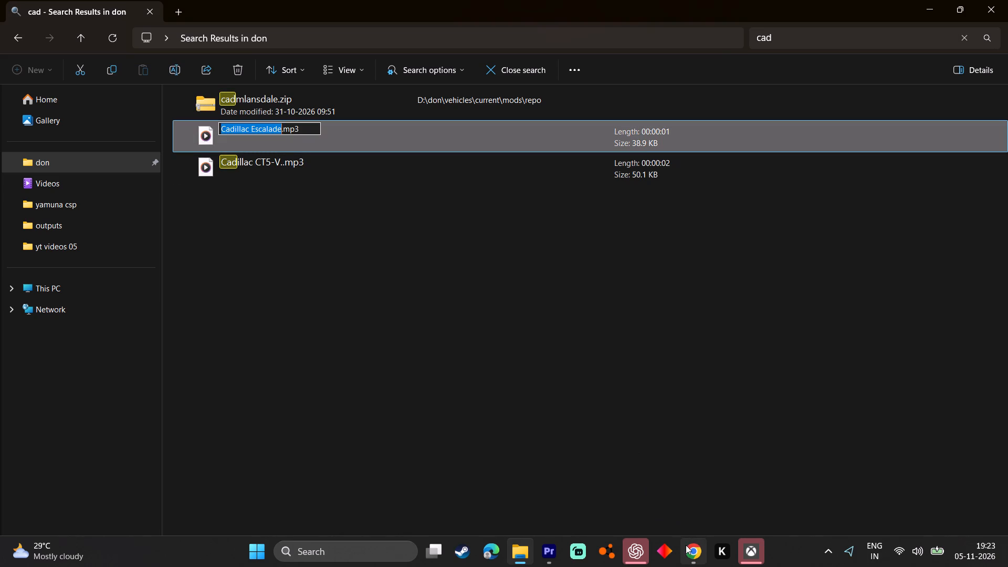
{"action": "left_click", "coordinate": [686, 545]}
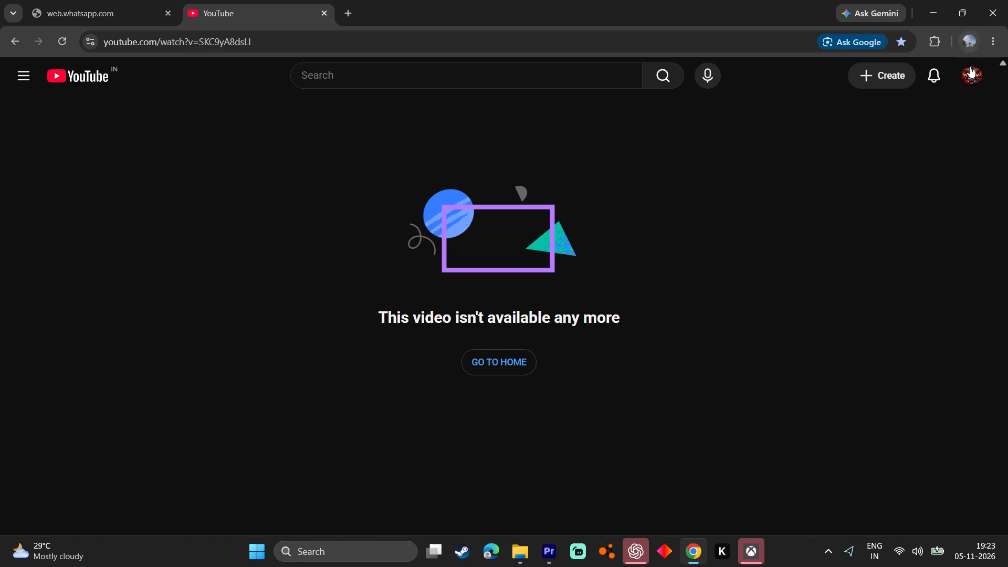
{"action": "left_click", "coordinate": [970, 68]}
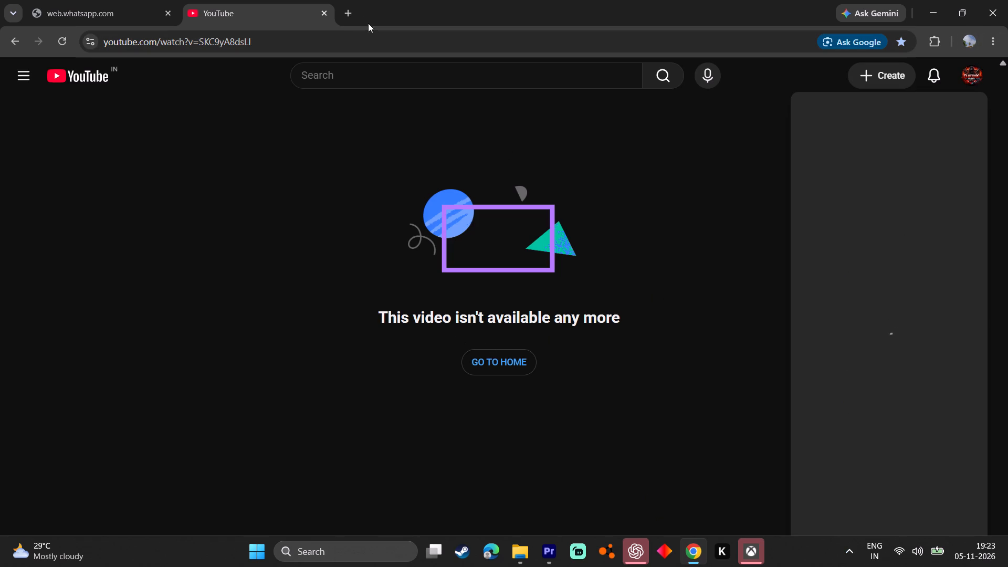
{"action": "left_click", "coordinate": [343, 10]}
{"action": "left_click", "coordinate": [395, 268]}
{"action": "left_click", "coordinate": [394, 258]}
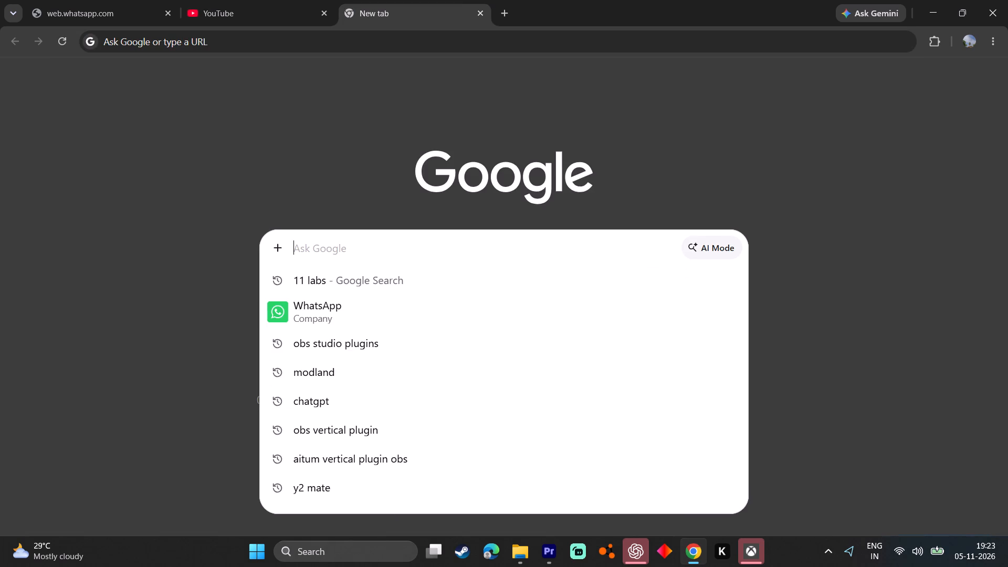
{"action": "key", "text": "ctrl+v"}
{"action": "key", "text": "Return"}
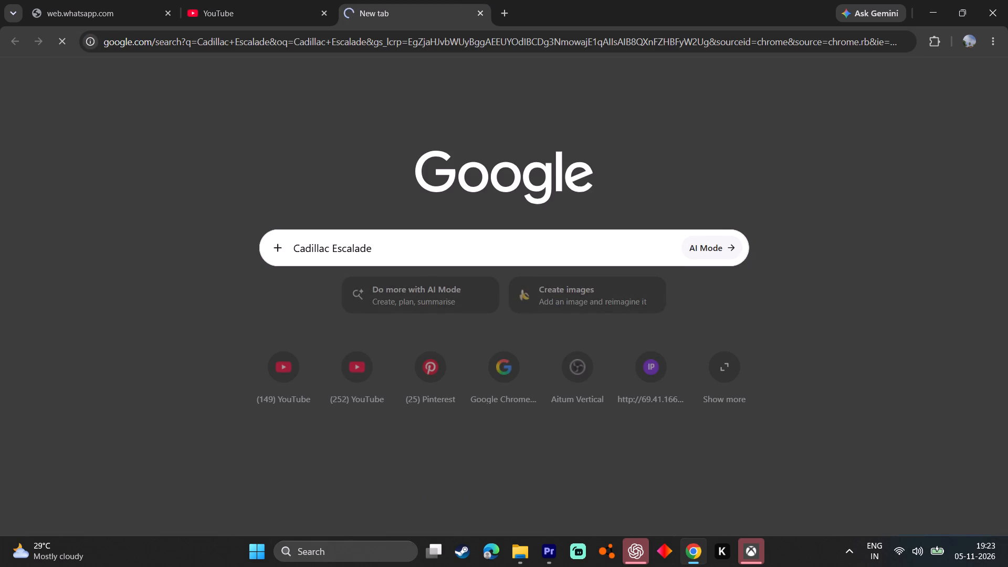
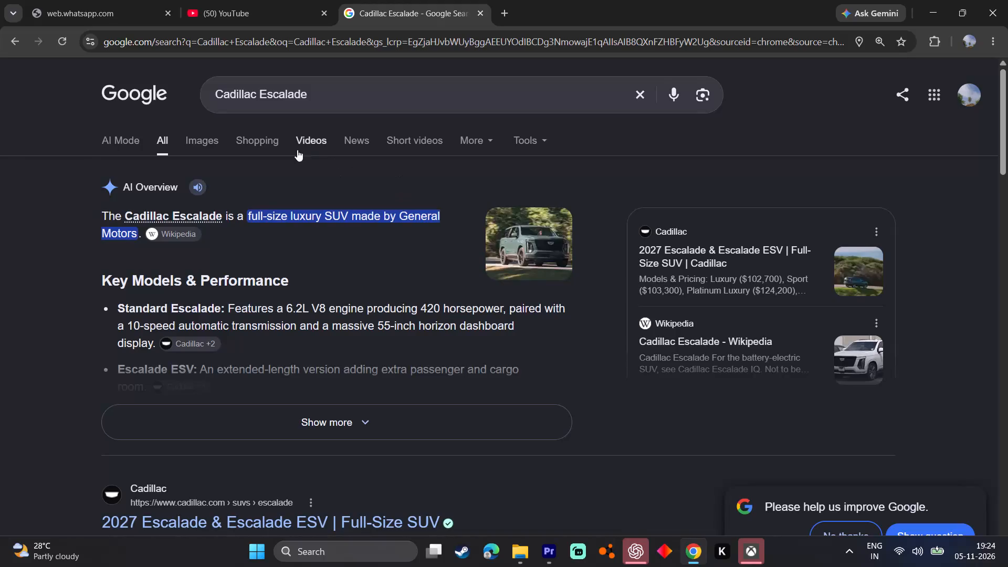
Look at the Google image results for Cadillac Escalade.
{"action": "left_click", "coordinate": [215, 139]}
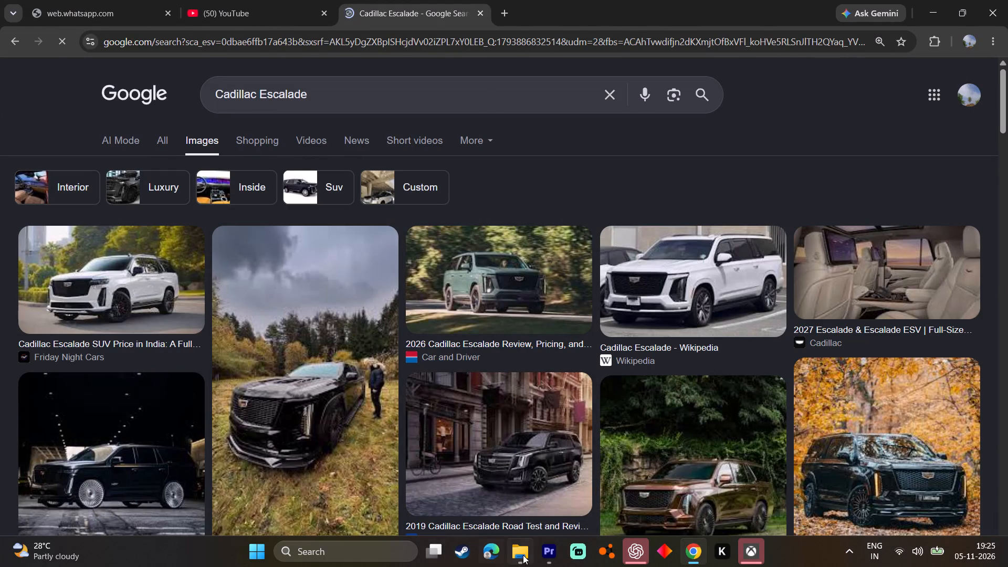
Add Cadillac Escalade.mp3 from File Explorer to A2 in the Premiere sequence at 00:00:47:10, where the third full recording starts.
{"action": "left_click", "coordinate": [527, 556]}
{"action": "left_click_drag", "start_coordinate": [318, 134], "coordinate": [296, 151]}
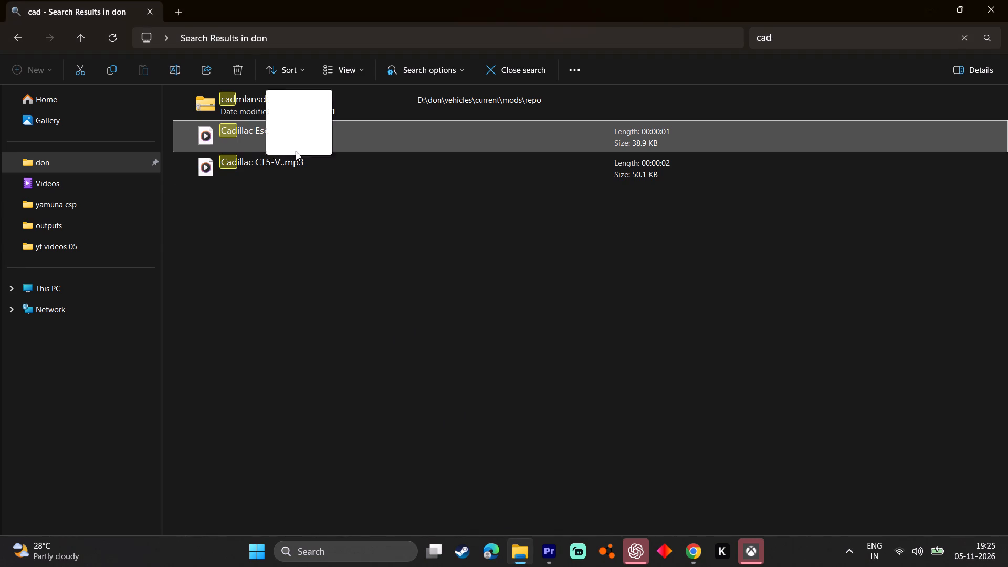
{"action": "left_click_drag", "start_coordinate": [296, 151], "coordinate": [557, 557]}
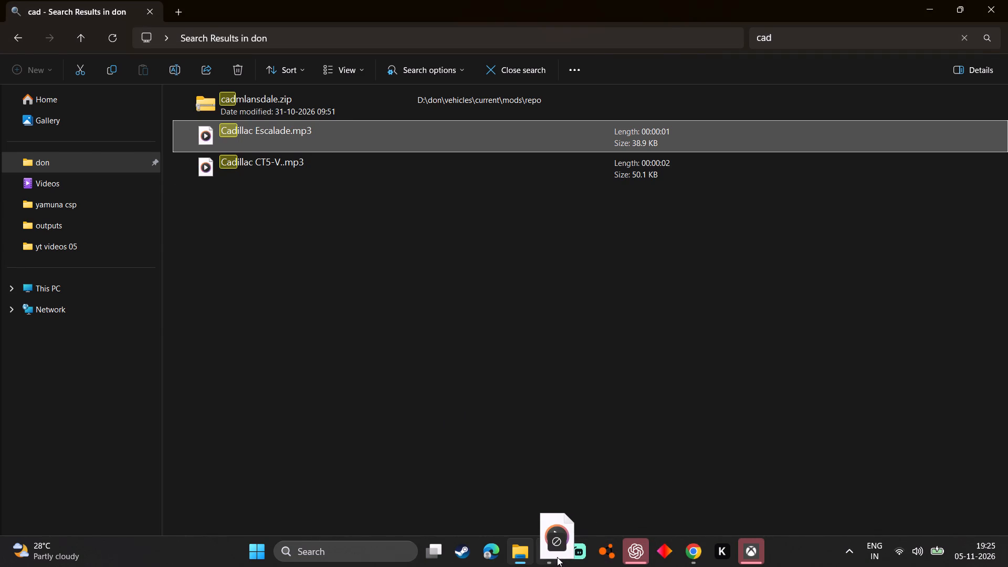
{"action": "left_click_drag", "start_coordinate": [557, 557], "coordinate": [322, 519]}
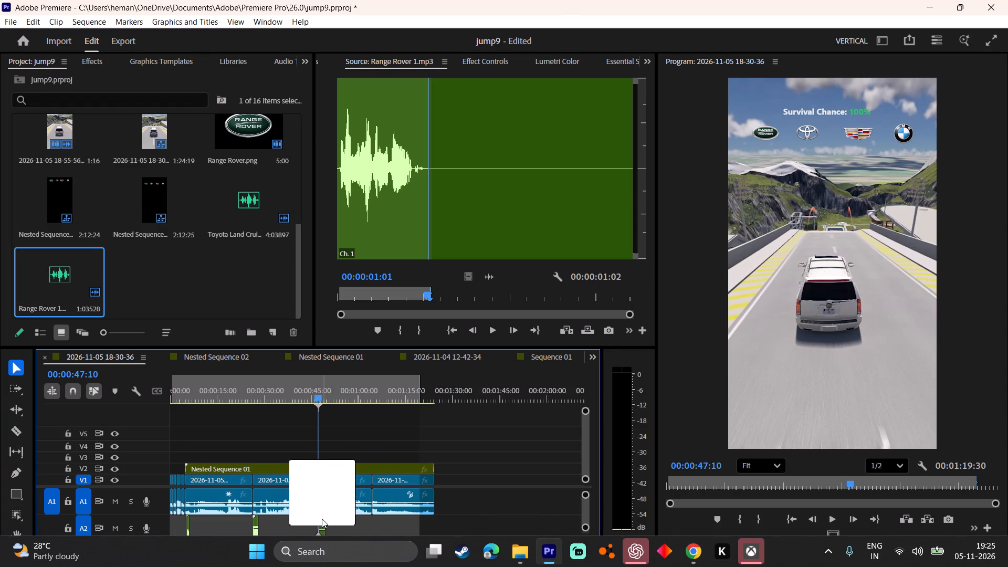
{"action": "left_click_drag", "start_coordinate": [322, 519], "coordinate": [321, 519]}
{"action": "left_click", "coordinate": [445, 356]}
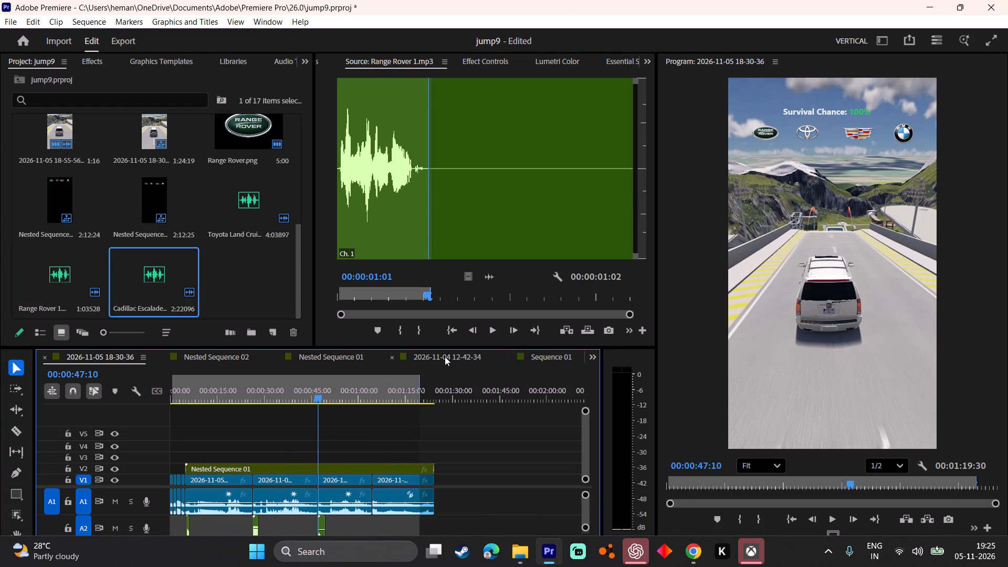
{"action": "left_click", "coordinate": [350, 441]}
{"action": "type", "text": "--"}
{"action": "key", "text": "minus"}
{"action": "left_click_drag", "start_coordinate": [328, 380], "coordinate": [307, 393]}
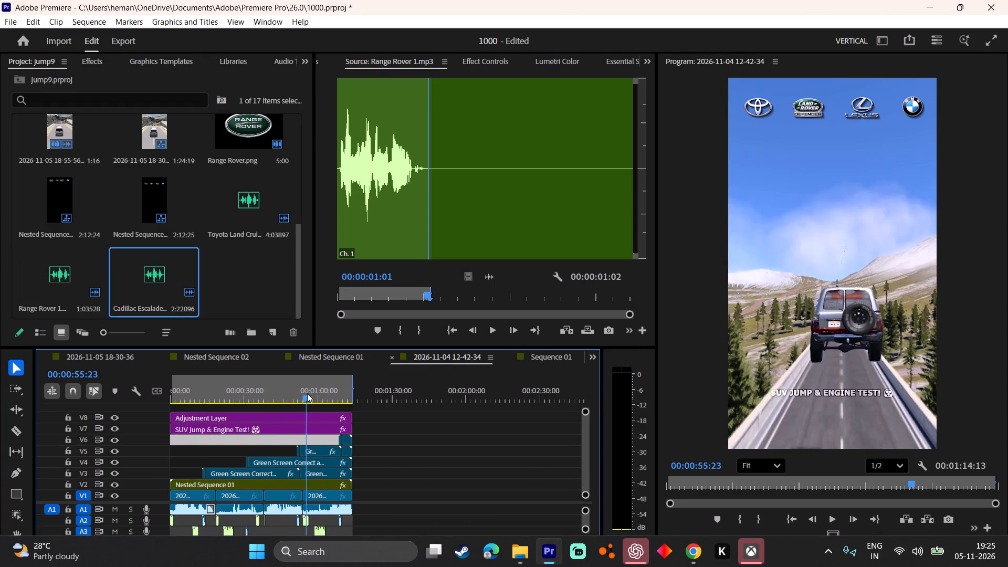
{"action": "left_click_drag", "start_coordinate": [307, 393], "coordinate": [303, 408]}
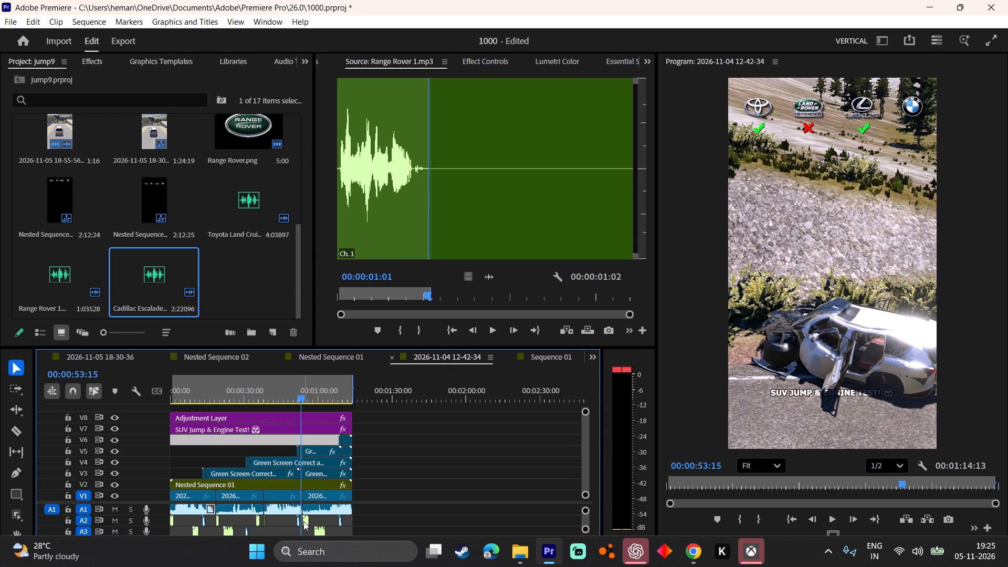
{"action": "left_click", "coordinate": [309, 521]}
{"action": "key", "text": "ctrl+c"}
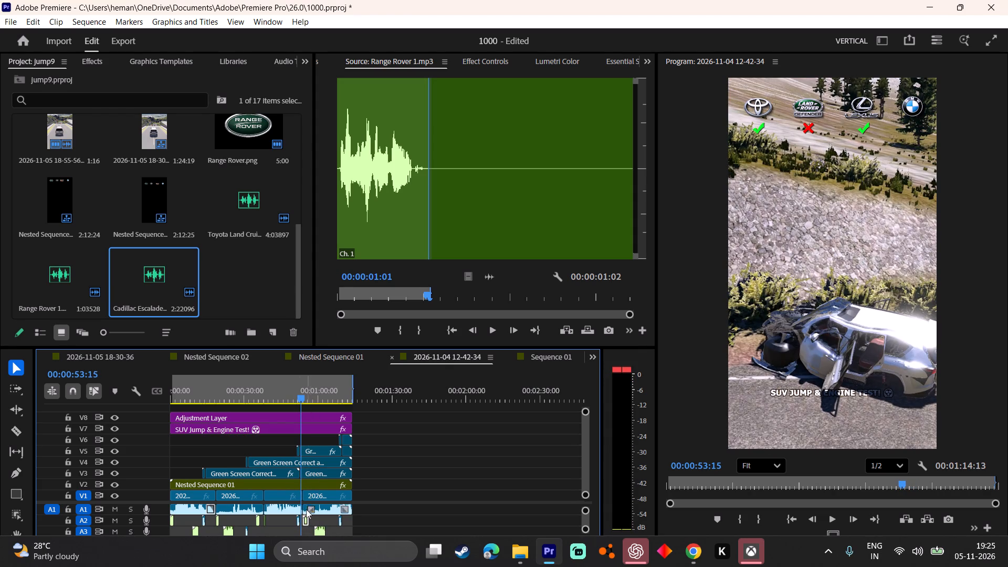
{"action": "key", "text": "ctrl+c"}
{"action": "key", "text": "ctrl+c"}
{"action": "left_click", "coordinate": [107, 354]}
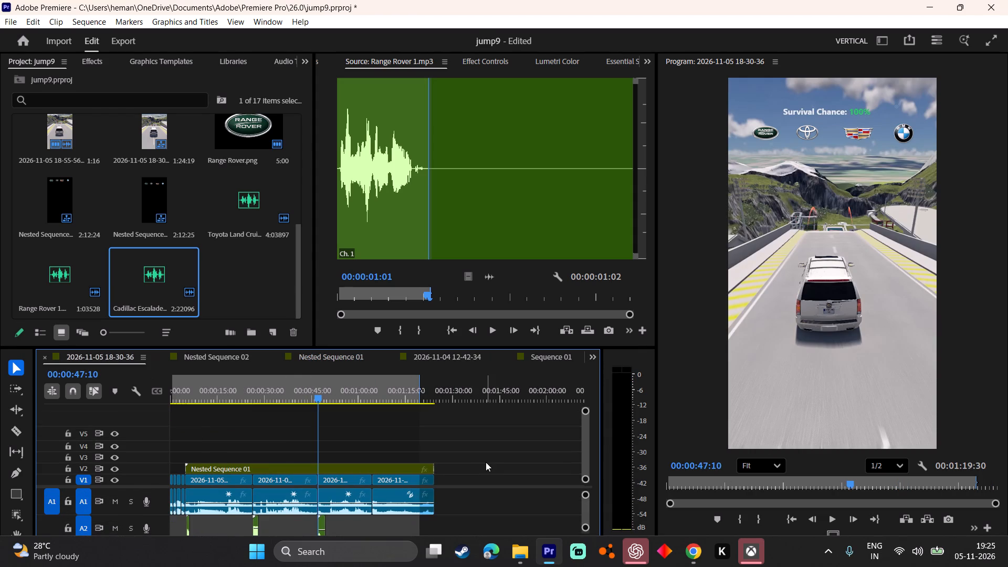
{"action": "left_click", "coordinate": [486, 462]}
{"action": "key", "text": "Down"}
{"action": "key", "text": "Down"}
{"action": "key", "text": "ctrl+v"}
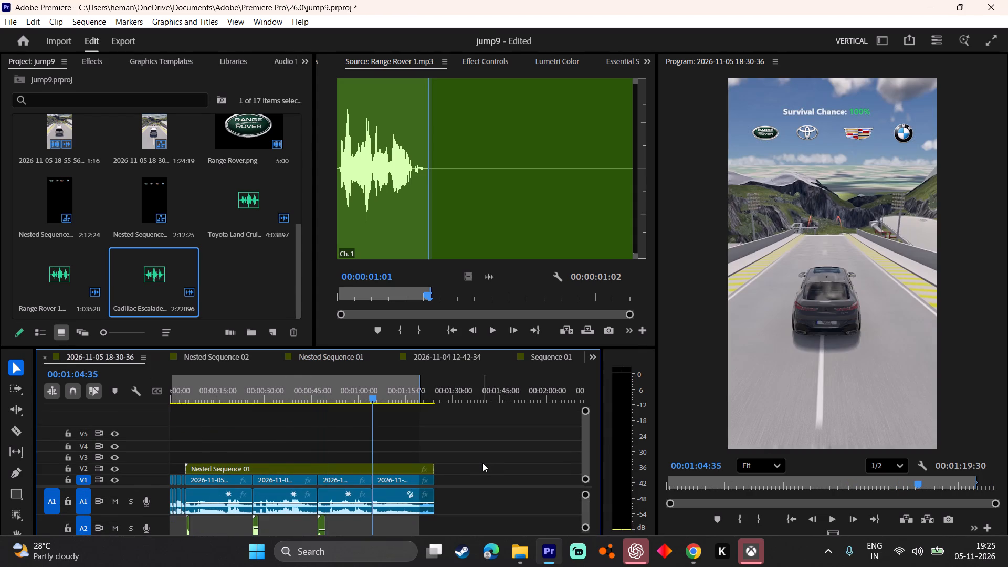
{"action": "key", "text": "Up"}
{"action": "left_click", "coordinate": [482, 462]}
{"action": "key", "text": "Up"}
{"action": "key", "text": "Up"}
{"action": "key", "text": "Up"}
{"action": "key", "text": "Up"}
{"action": "key", "text": "Up"}
{"action": "key", "text": "Up"}
{"action": "key", "text": "Up"}
{"action": "key", "text": "Up"}
{"action": "key", "text": "Up"}
{"action": "key", "text": "Up"}
{"action": "key", "text": "Up"}
{"action": "key", "text": "Up"}
{"action": "key", "text": "Up"}
{"action": "key", "text": "Up"}
{"action": "key", "text": "Up"}
{"action": "key", "text": "Up"}
{"action": "key", "text": "Up"}
{"action": "key", "text": "Up"}
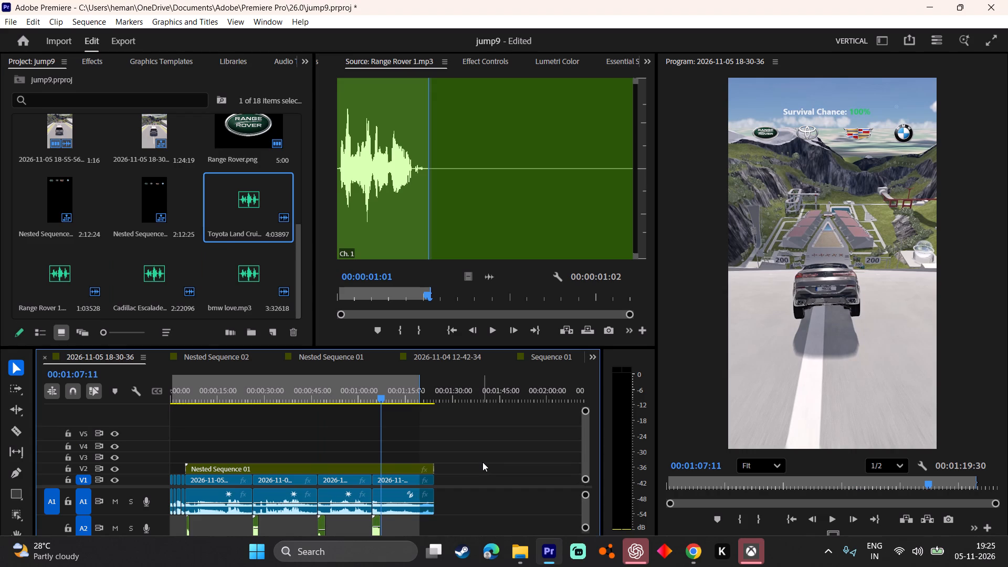
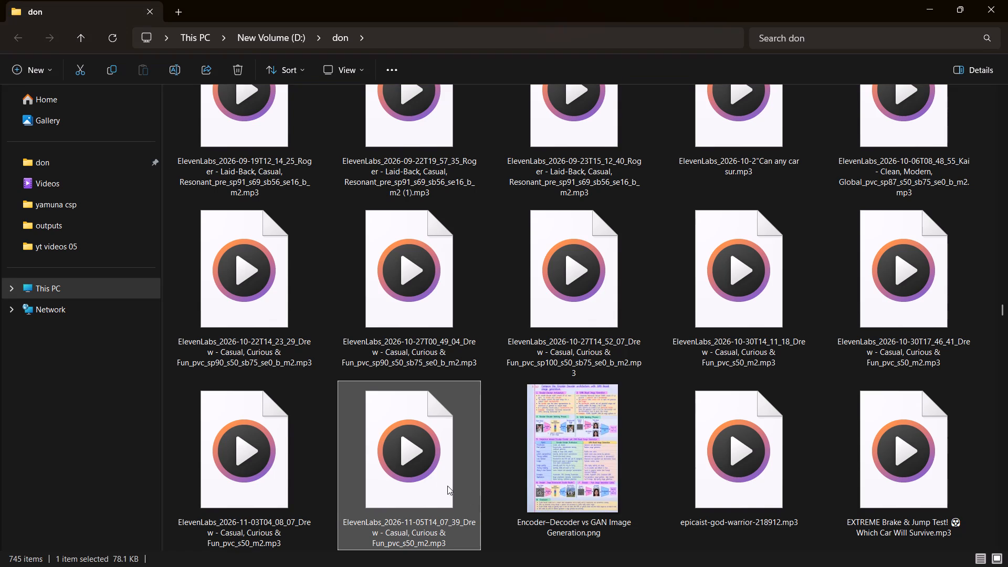
{"action": "left_click", "coordinate": [427, 478]}
{"action": "key", "text": "F2"}
{"action": "key", "text": "ctrl+v"}
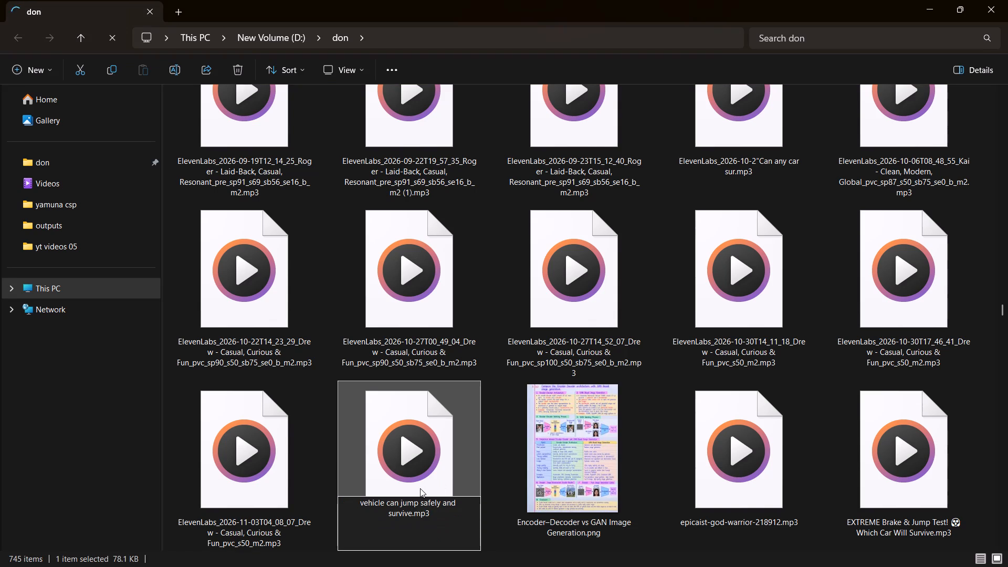
{"action": "key", "text": "Return"}
Bring the renamed voiceover file into Premiere's Source monitor, play it through, and mark its out point at 00:00:03:17, after the speech ends.
{"action": "left_click_drag", "start_coordinate": [418, 456], "coordinate": [555, 558]}
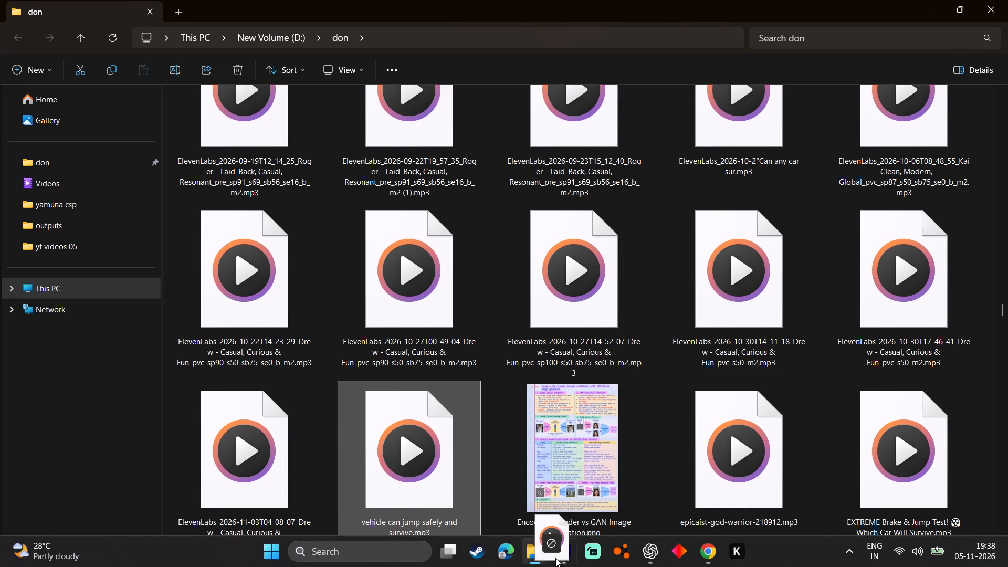
{"action": "left_click_drag", "start_coordinate": [555, 558], "coordinate": [423, 191]}
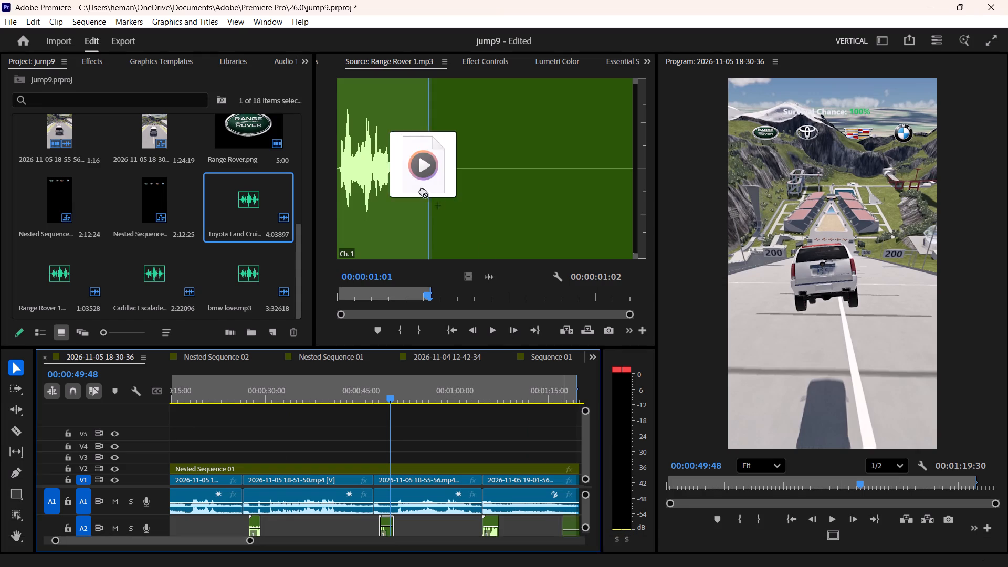
{"action": "key", "text": "space"}
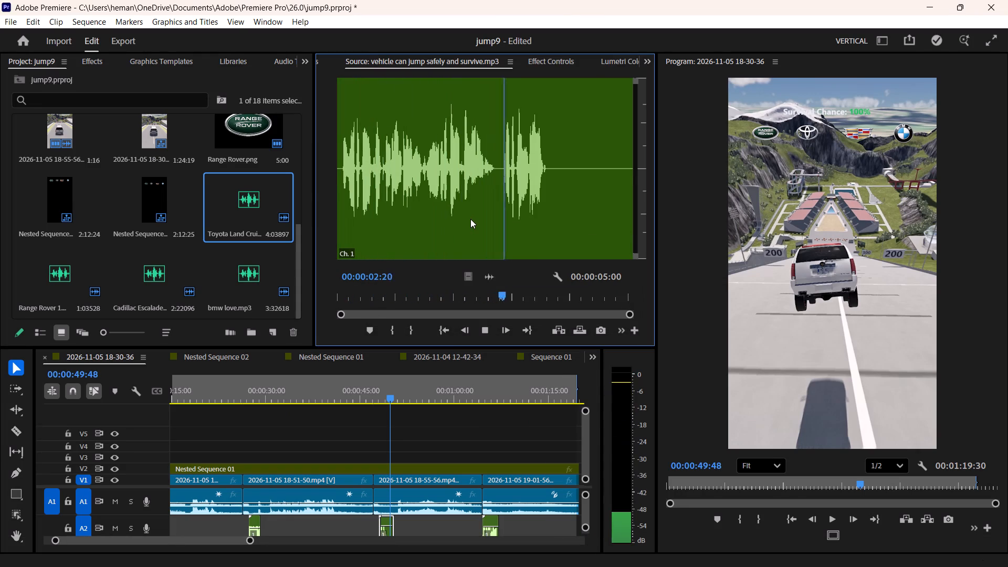
{"action": "key", "text": "space"}
{"action": "key", "text": "o"}
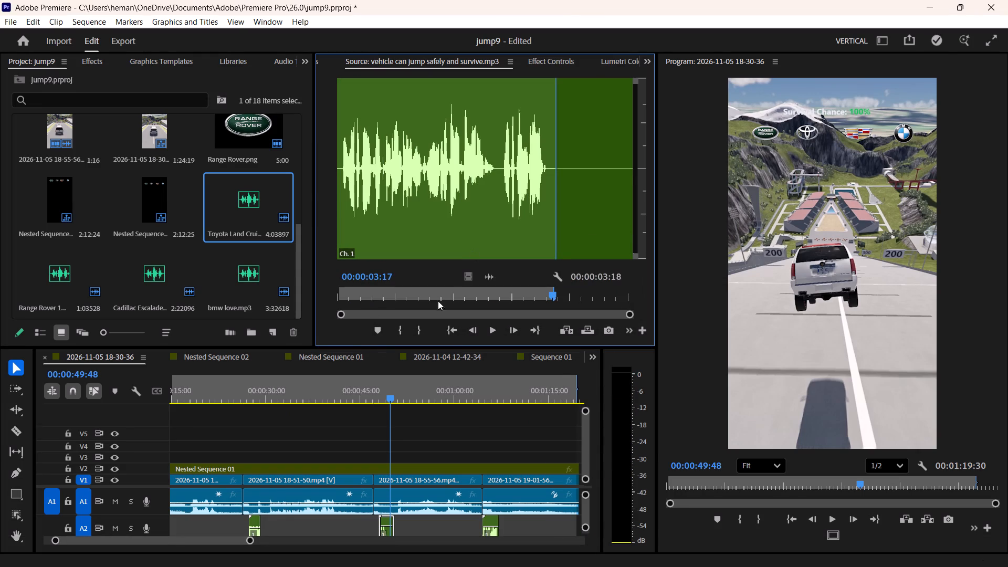
{"action": "left_click_drag", "start_coordinate": [245, 401], "coordinate": [115, 405]}
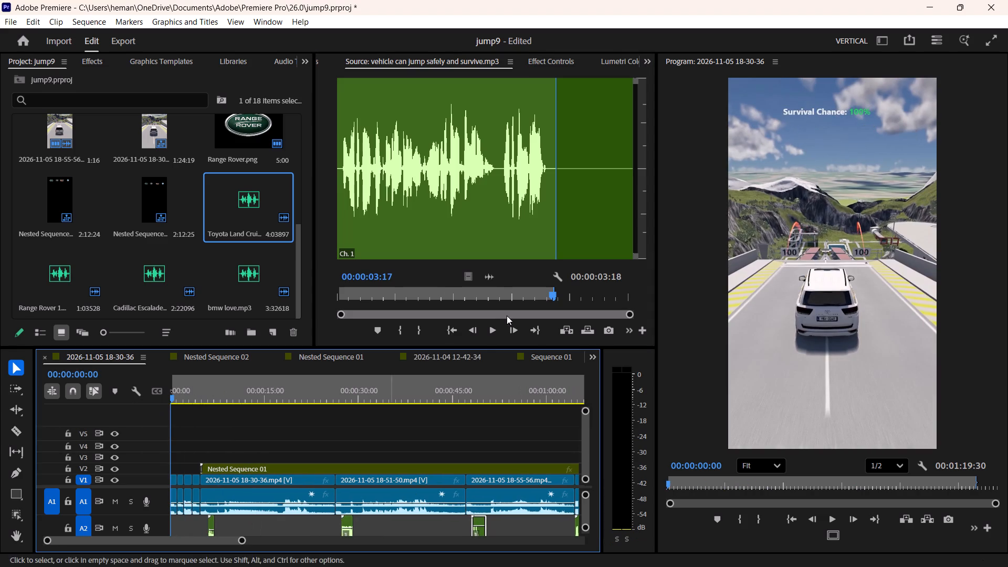
{"action": "left_click_drag", "start_coordinate": [491, 277], "coordinate": [166, 522]}
Enlarge the timeline and its audio tracks, and raise the volume level of the opening voiceover clip on A2.
{"action": "key", "text": "equal"}
{"action": "key", "text": "equal"}
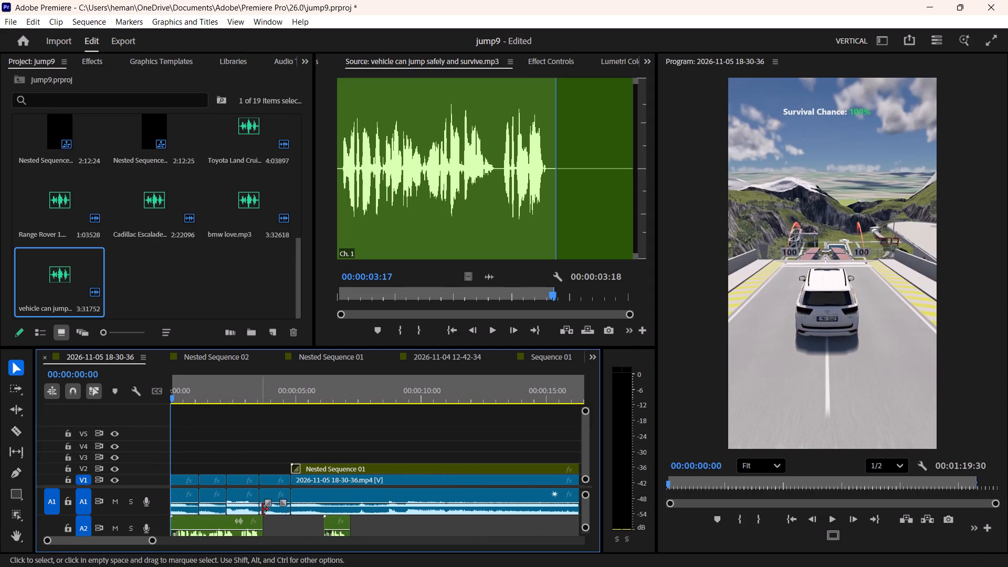
{"action": "key", "text": "grave"}
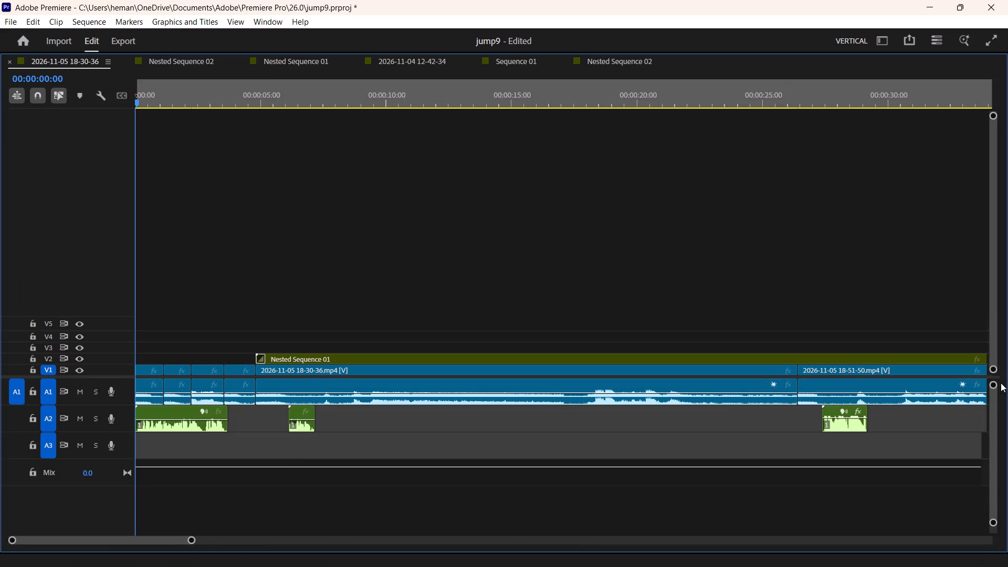
{"action": "left_click", "coordinate": [993, 386]}
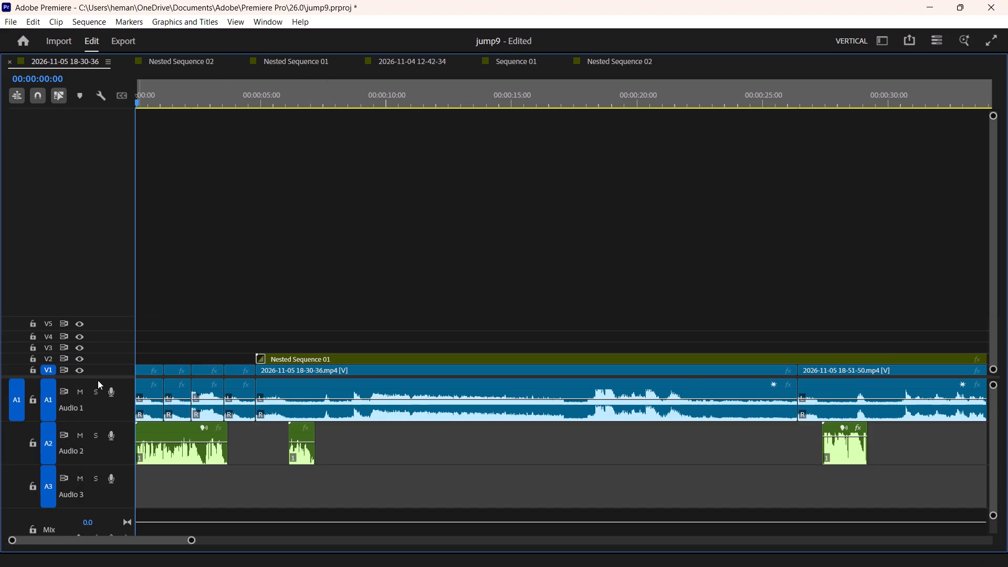
{"action": "left_click_drag", "start_coordinate": [113, 376], "coordinate": [117, 331]}
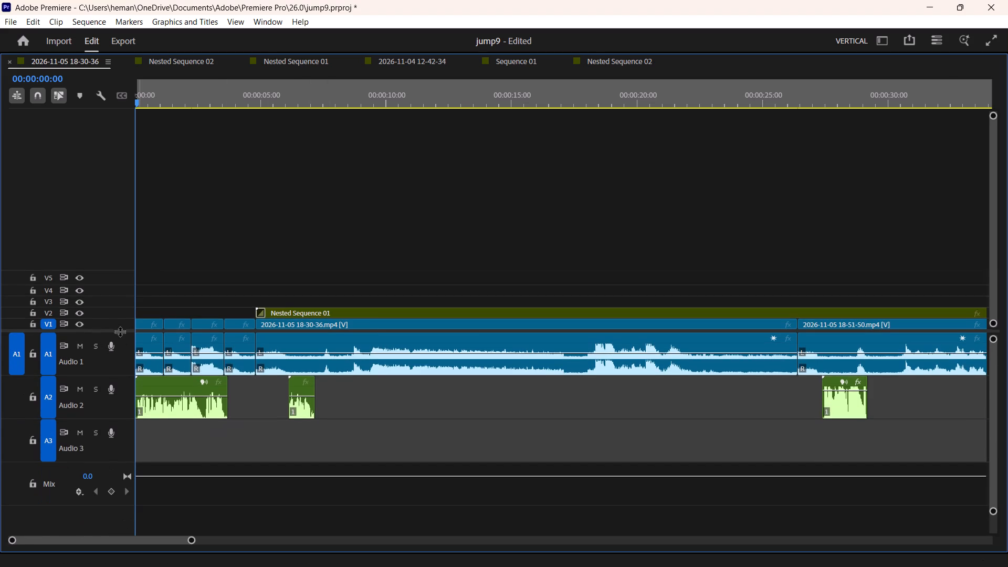
{"action": "key", "text": "equal"}
{"action": "key", "text": "equal"}
{"action": "key", "text": "equal"}
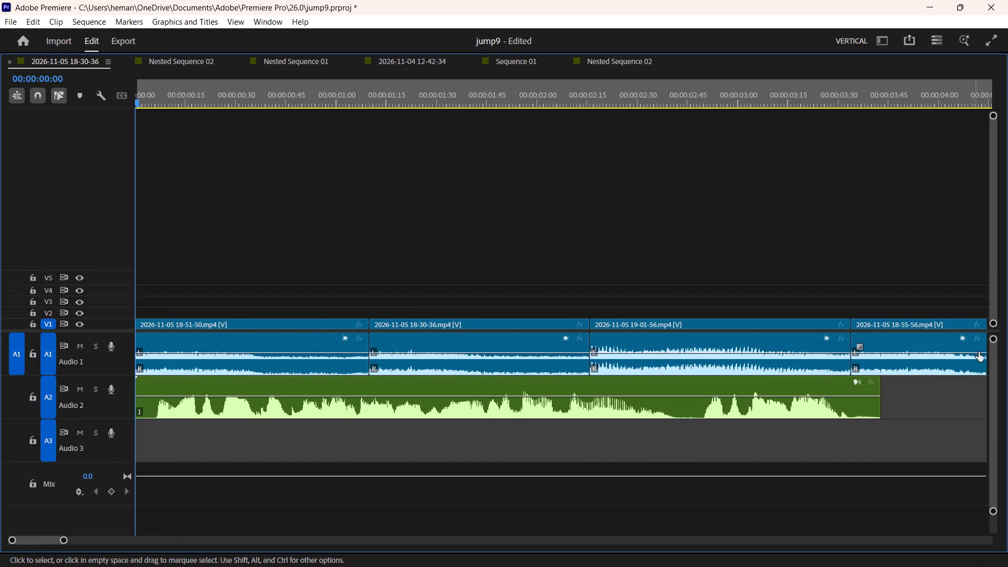
{"action": "left_click_drag", "start_coordinate": [994, 337], "coordinate": [996, 355]}
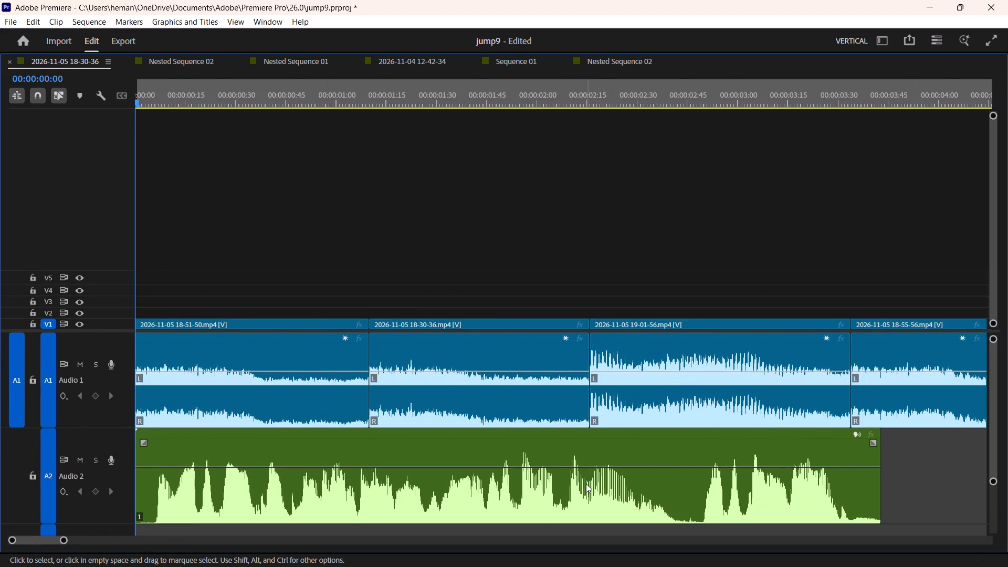
{"action": "left_click_drag", "start_coordinate": [577, 465], "coordinate": [577, 447]}
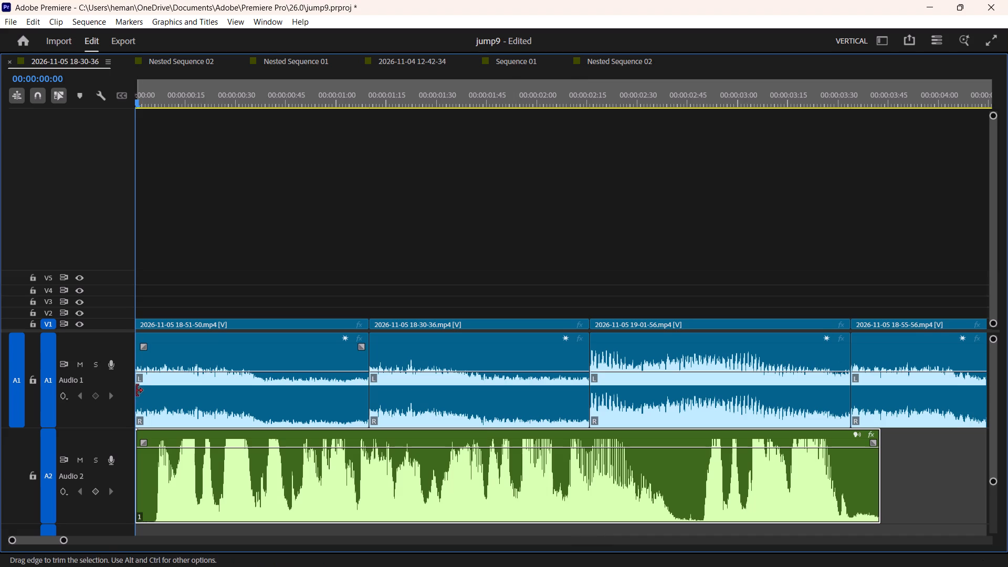
Lower the A1 volume levels of the four short gameplay clips that open the sequence.
{"action": "left_click_drag", "start_coordinate": [213, 372], "coordinate": [213, 388]}
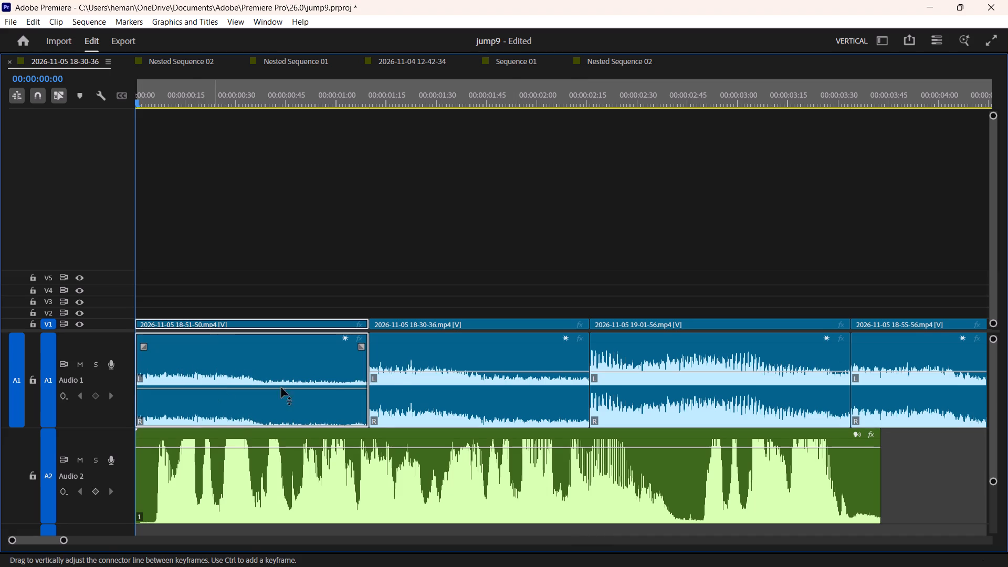
{"action": "left_click_drag", "start_coordinate": [395, 372], "coordinate": [394, 388]}
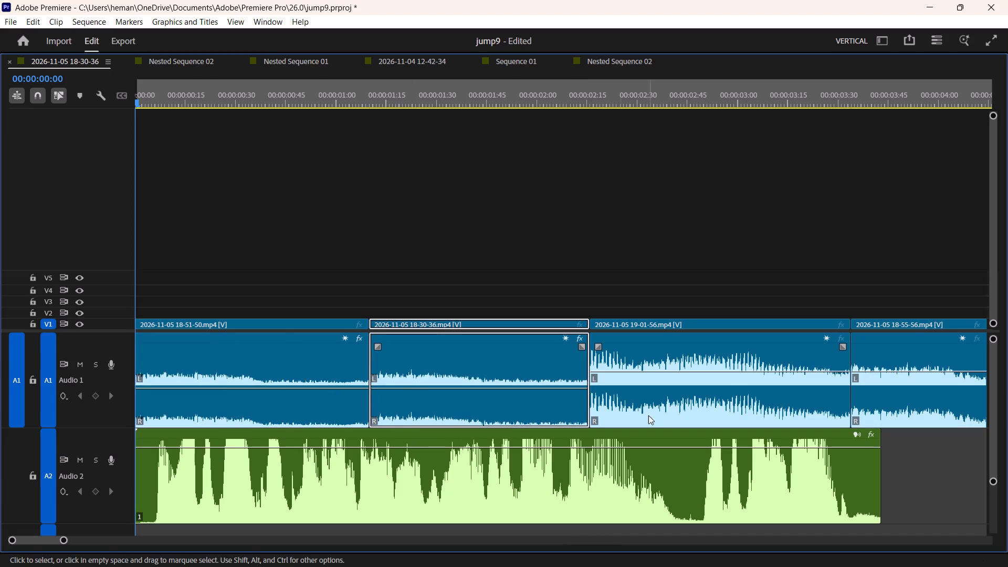
{"action": "left_click_drag", "start_coordinate": [646, 373], "coordinate": [643, 391]}
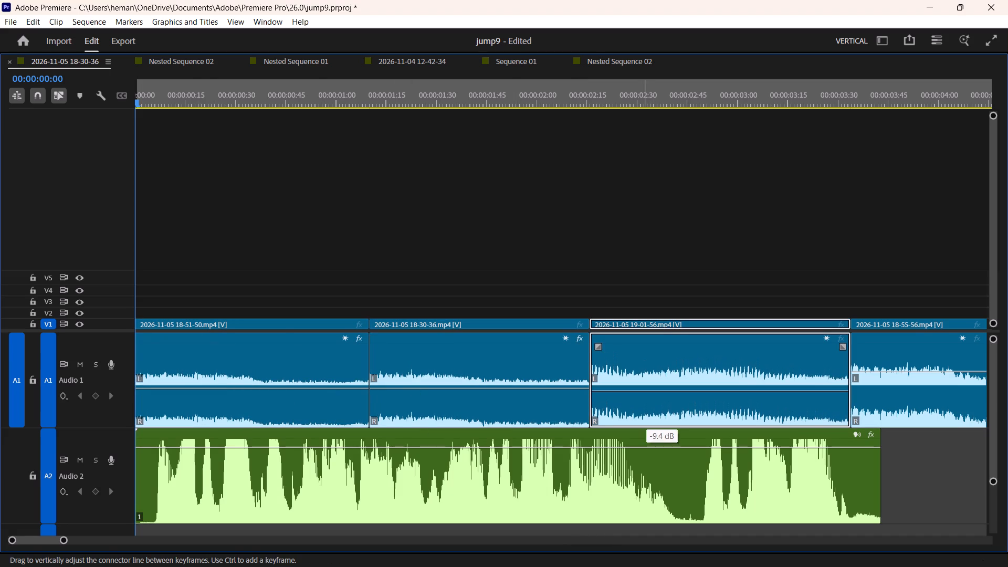
{"action": "left_click_drag", "start_coordinate": [643, 391], "coordinate": [645, 386]}
{"action": "key", "text": "h"}
{"action": "left_click_drag", "start_coordinate": [658, 379], "coordinate": [327, 384]}
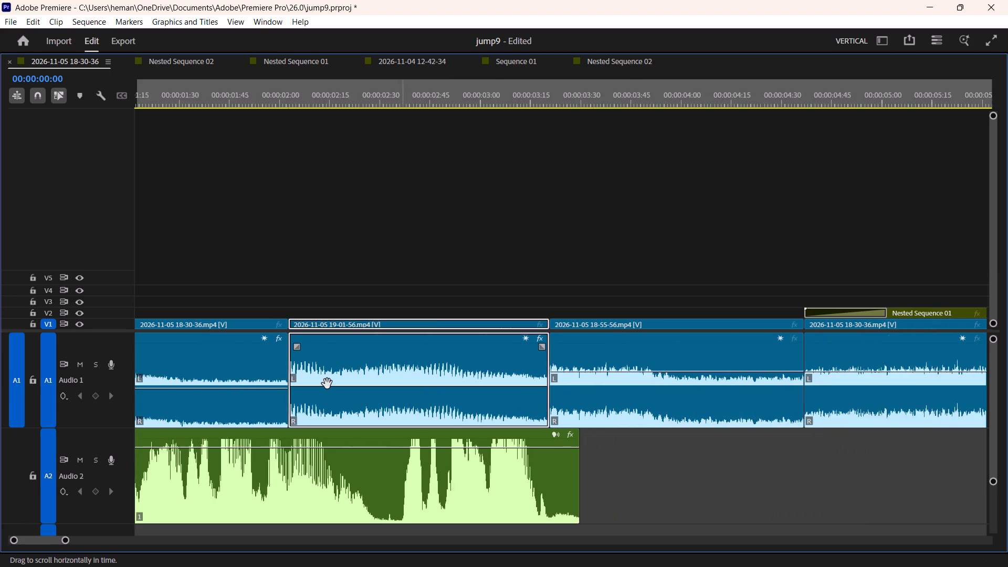
{"action": "left_click_drag", "start_coordinate": [327, 384], "coordinate": [327, 384]}
{"action": "key", "text": "v"}
{"action": "left_click_drag", "start_coordinate": [559, 373], "coordinate": [558, 376]}
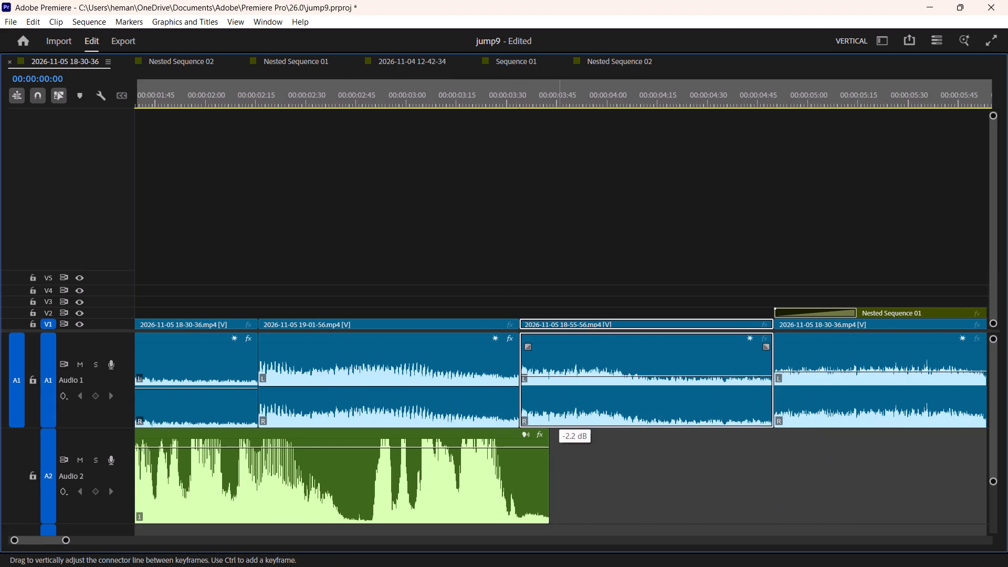
{"action": "left_click_drag", "start_coordinate": [558, 376], "coordinate": [558, 386]}
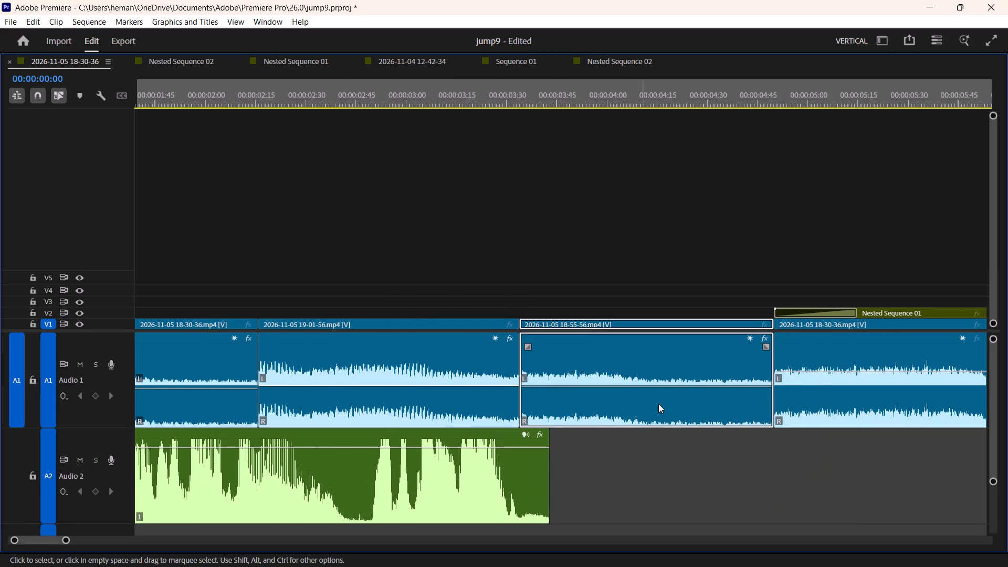
Shorten the ends of the opening 18-55-56 and 19-01-56 clips by about 15 and 14 frames, closing the gap after each.
{"action": "left_click_drag", "start_coordinate": [766, 367], "coordinate": [728, 369]}
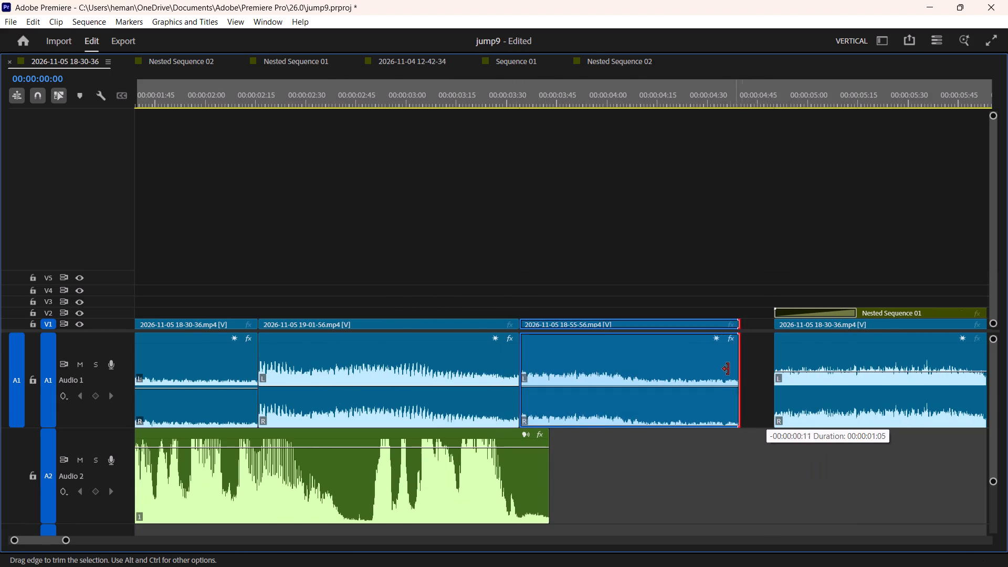
{"action": "left_click_drag", "start_coordinate": [728, 369], "coordinate": [718, 370]}
{"action": "left_click", "coordinate": [760, 372]}
{"action": "key", "text": "BackSpace"}
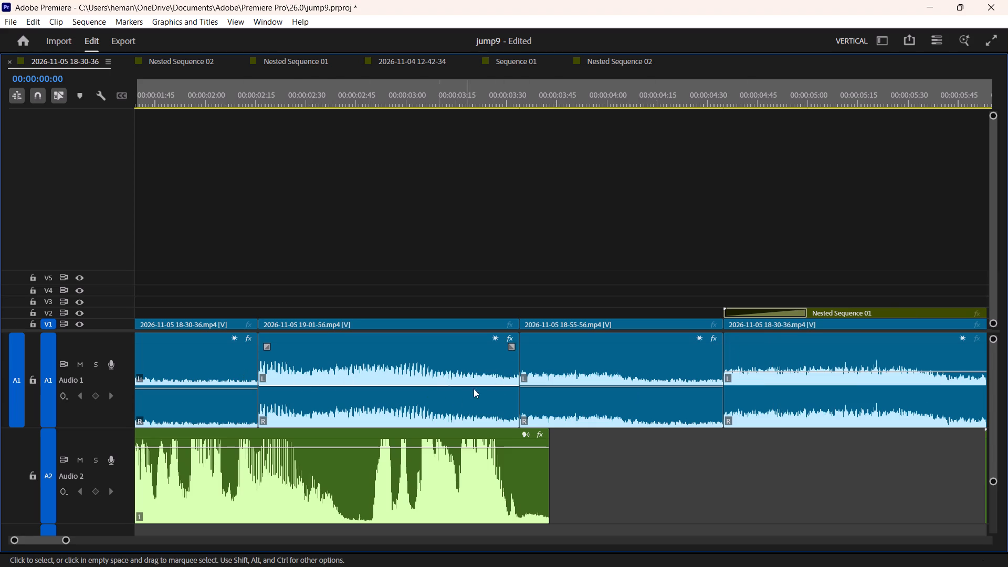
{"action": "left_click", "coordinate": [499, 405]}
{"action": "left_click_drag", "start_coordinate": [514, 395], "coordinate": [474, 394]}
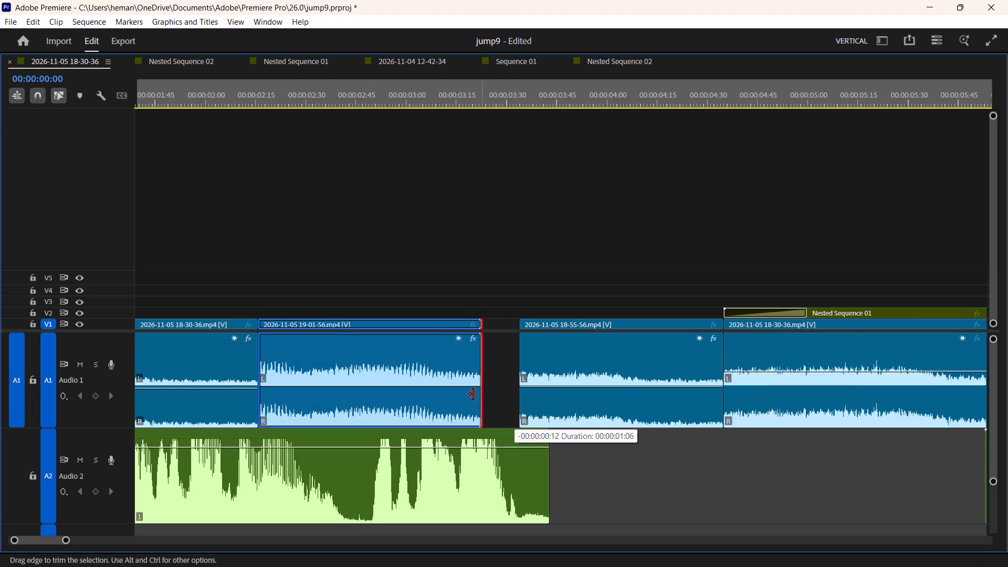
{"action": "left_click_drag", "start_coordinate": [474, 394], "coordinate": [467, 394]}
{"action": "left_click", "coordinate": [508, 373]}
{"action": "key", "text": "BackSpace"}
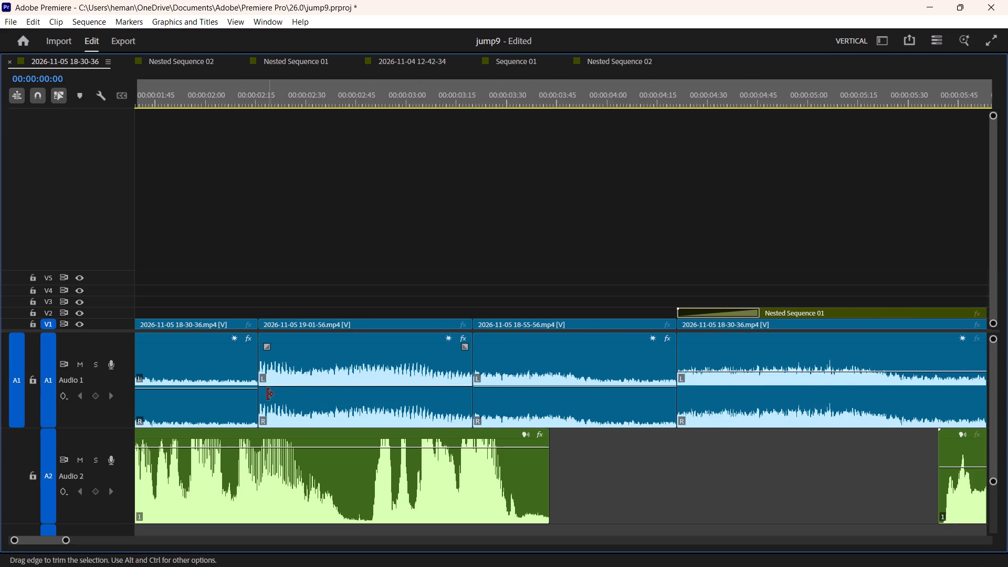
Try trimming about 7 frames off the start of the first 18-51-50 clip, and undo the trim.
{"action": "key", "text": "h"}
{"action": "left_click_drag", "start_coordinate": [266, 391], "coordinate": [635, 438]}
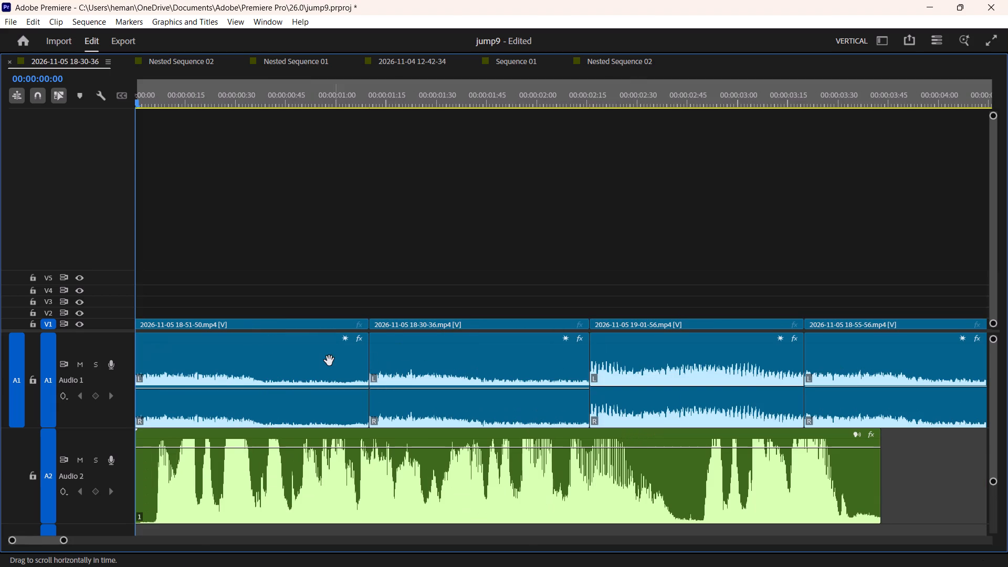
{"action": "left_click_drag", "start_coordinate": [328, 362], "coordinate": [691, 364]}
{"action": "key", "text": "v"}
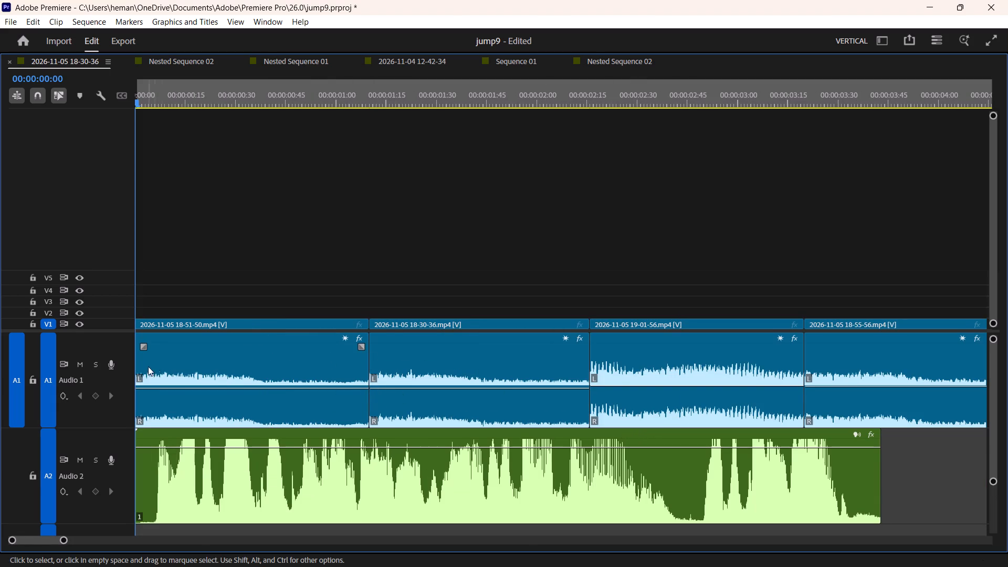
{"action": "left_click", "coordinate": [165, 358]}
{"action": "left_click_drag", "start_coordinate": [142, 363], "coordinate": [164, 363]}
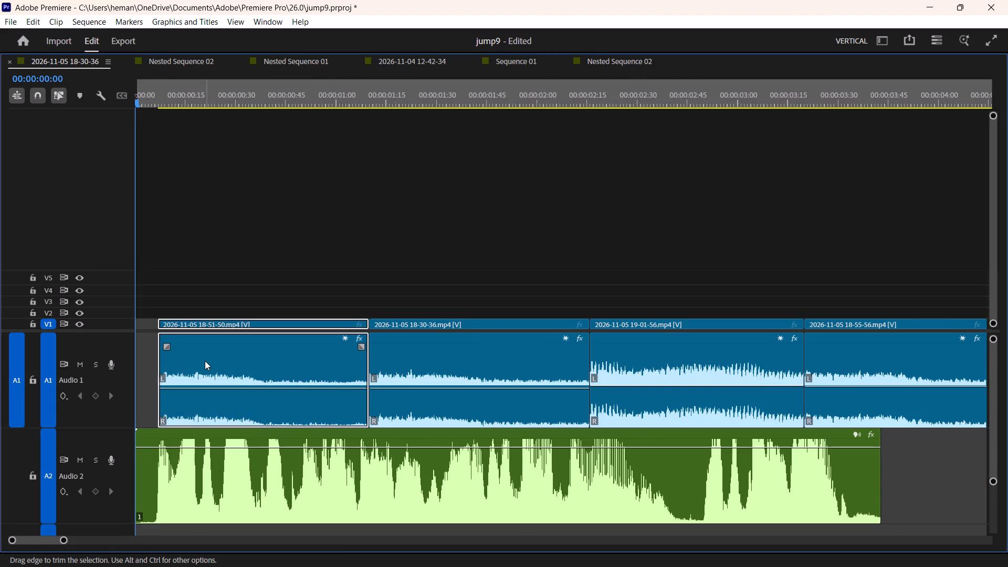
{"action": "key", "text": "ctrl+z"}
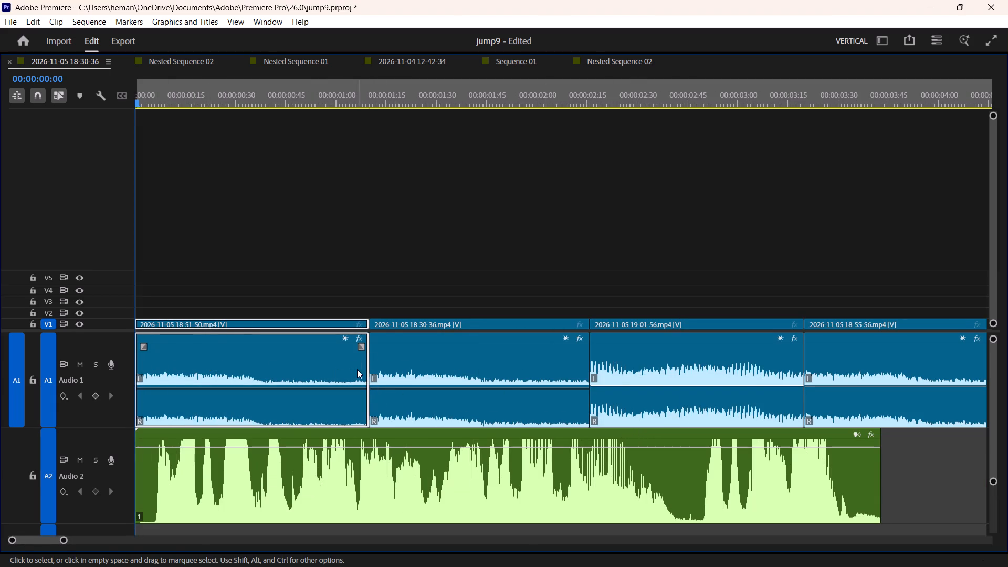
Shorten the ends of the opening 18-51-50 and 18-30-36 clips by about 8 frames each, closing the gap after each.
{"action": "left_click_drag", "start_coordinate": [364, 369], "coordinate": [339, 369]}
{"action": "left_click", "coordinate": [361, 369]}
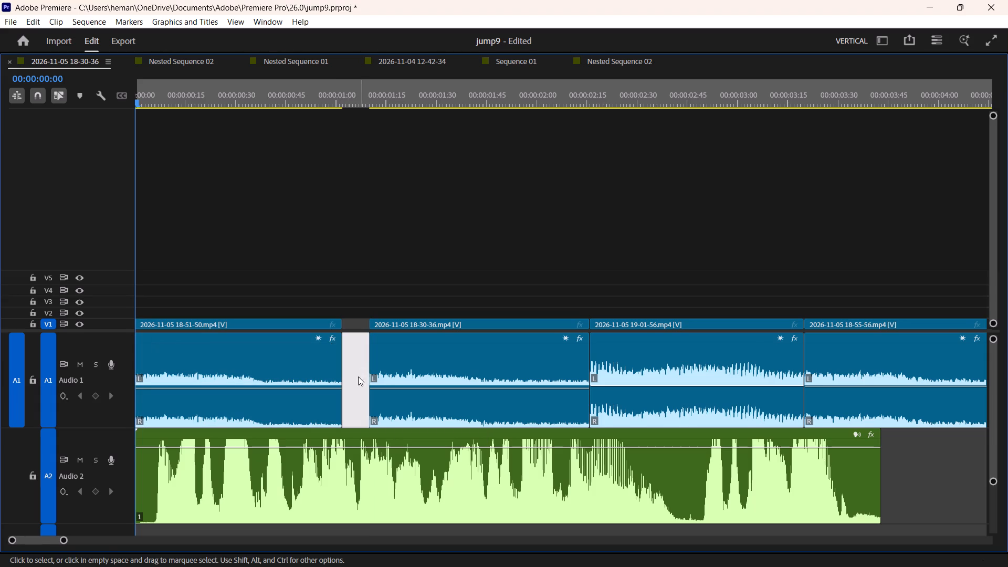
{"action": "key", "text": "BackSpace"}
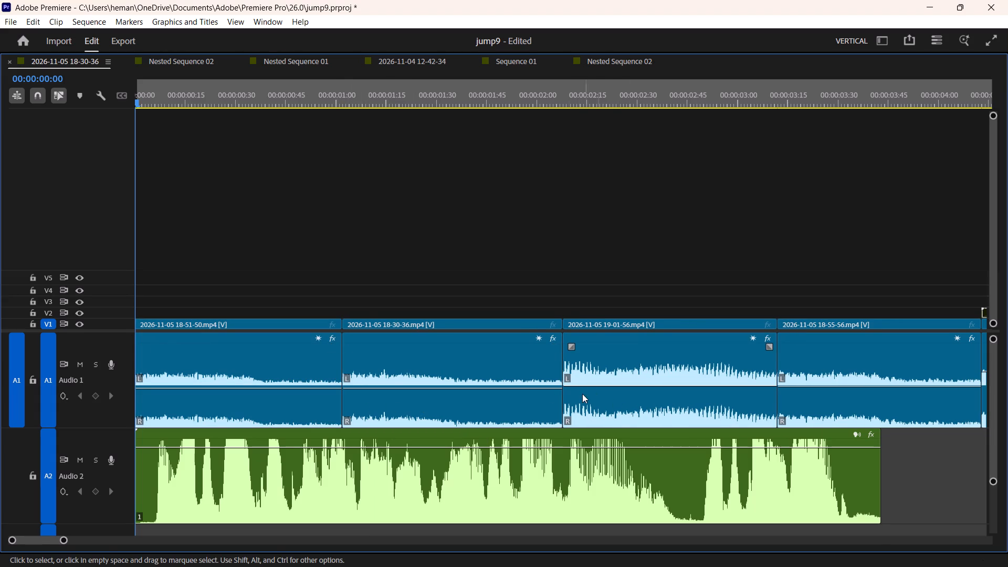
{"action": "left_click", "coordinate": [541, 371]}
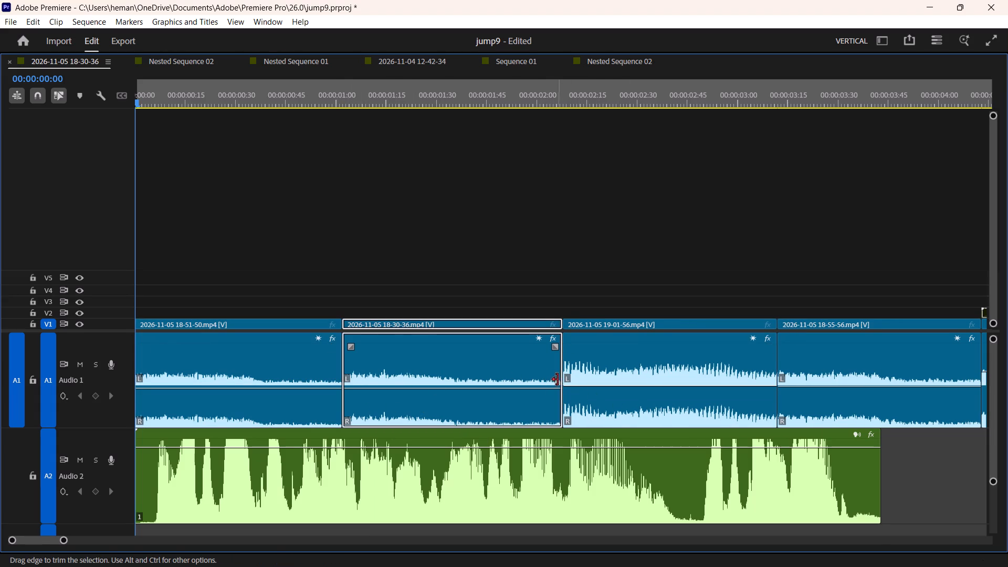
{"action": "left_click_drag", "start_coordinate": [558, 379], "coordinate": [530, 380]}
{"action": "left_click", "coordinate": [550, 380]}
{"action": "key", "text": "BackSpace"}
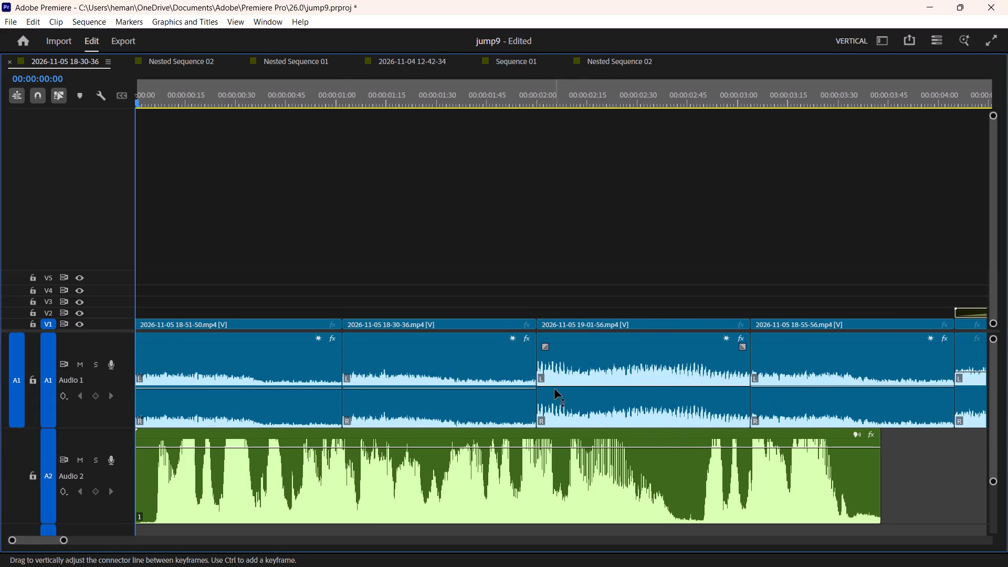
Play the sequence from its start through the four short opening clips and the first second of Nested Sequence 01.
{"action": "left_click", "coordinate": [629, 357]}
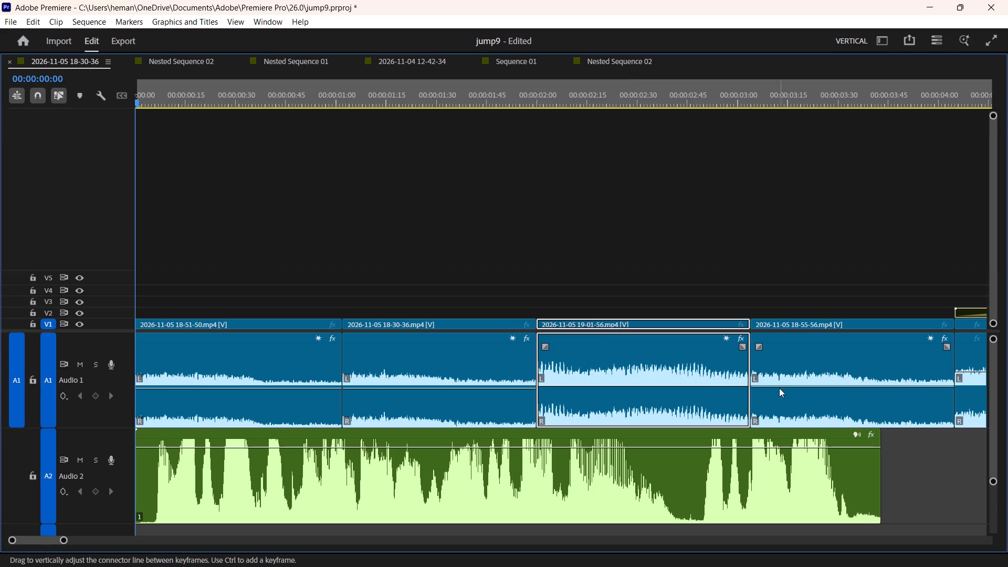
{"action": "left_click", "coordinate": [894, 449]}
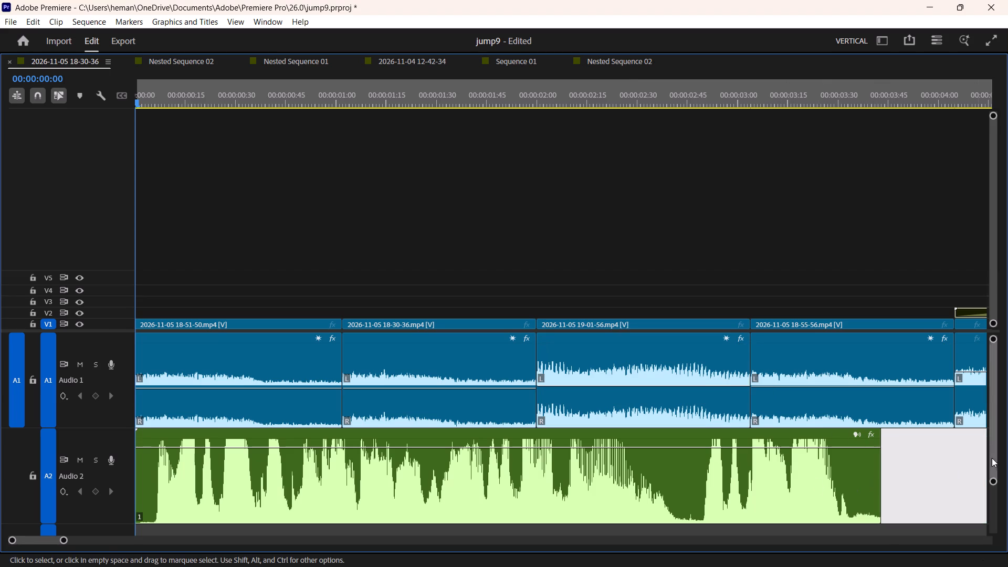
{"action": "left_click_drag", "start_coordinate": [993, 478], "coordinate": [1005, 564]}
{"action": "left_click", "coordinate": [775, 526]}
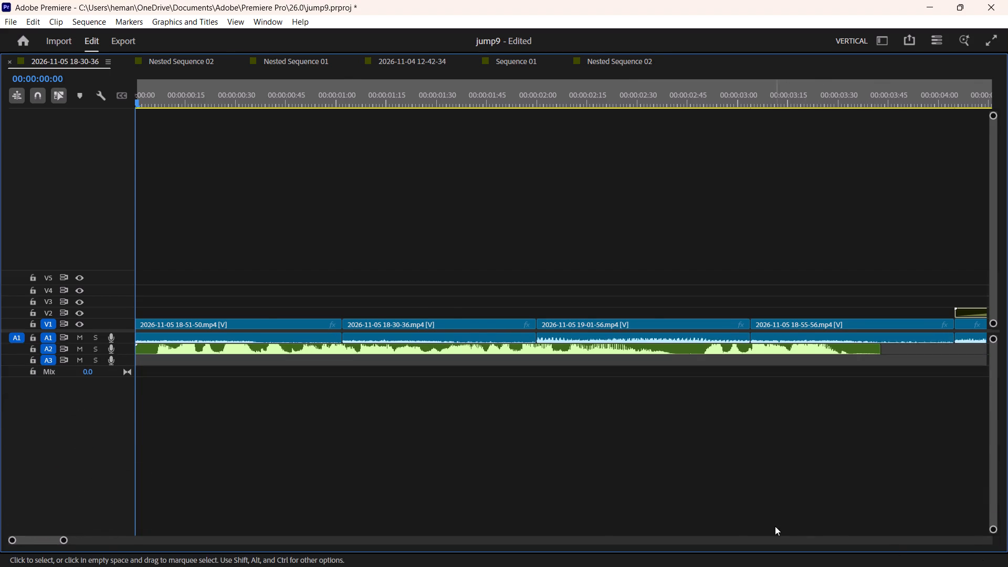
{"action": "key", "text": "grave"}
{"action": "key", "text": "minus"}
{"action": "key", "text": "minus"}
{"action": "key", "text": "minus"}
{"action": "key", "text": "minus"}
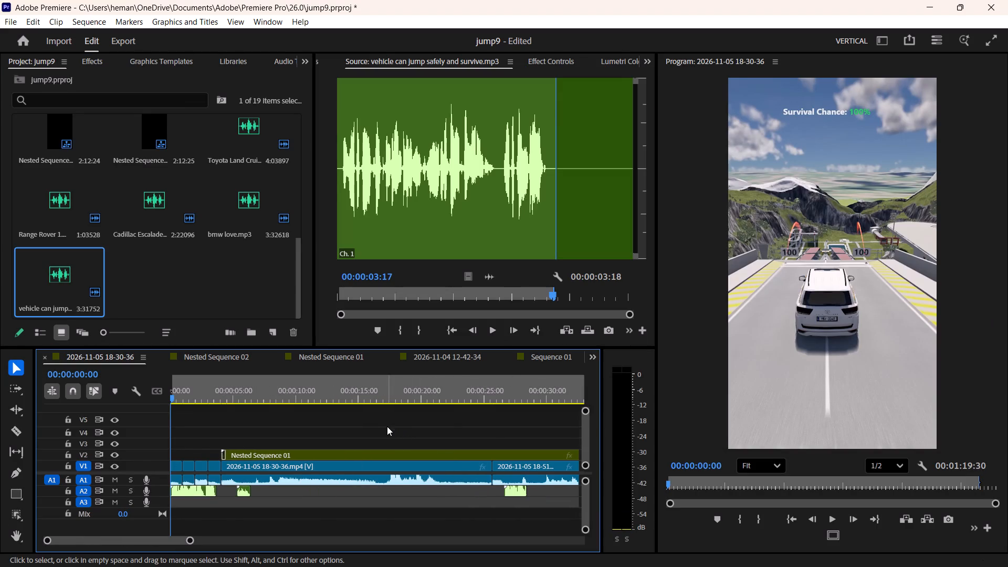
{"action": "key", "text": "space"}
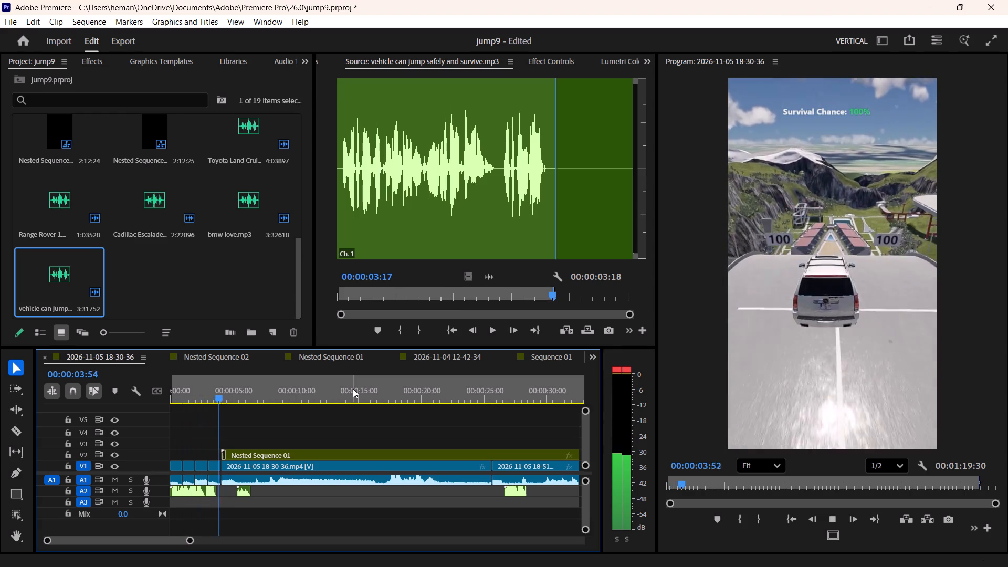
{"action": "key", "text": "space"}
{"action": "key", "text": "Up"}
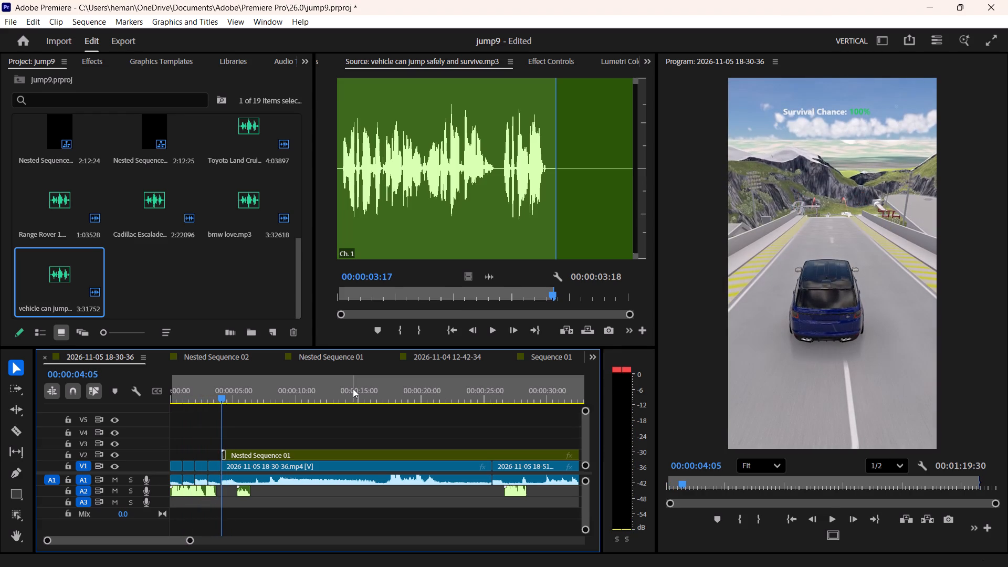
{"action": "key", "text": "space"}
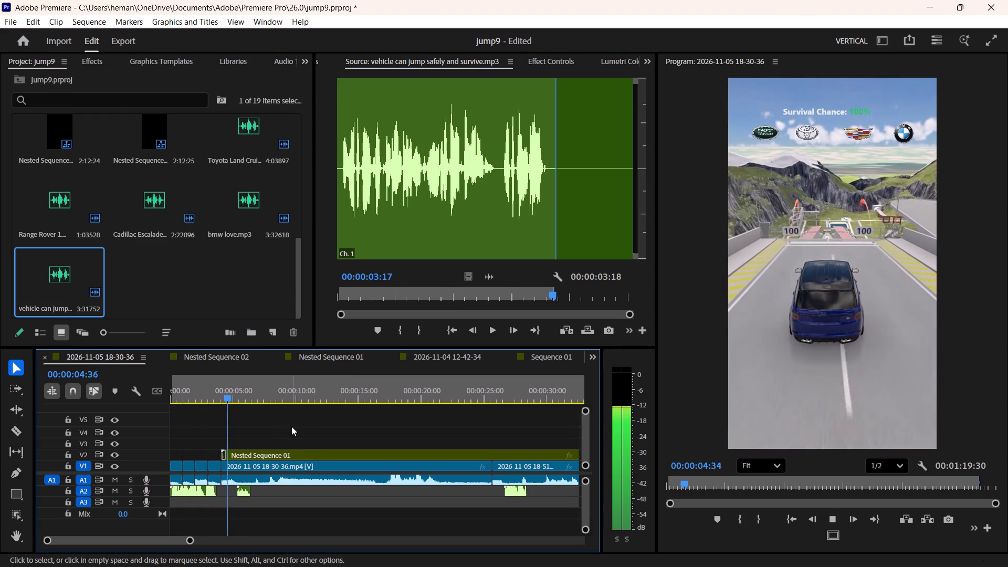
{"action": "key", "text": "space"}
Apply the Drop Shadow video effect to Nested Sequence 01 on V2 and preview the car logos.
{"action": "left_click", "coordinate": [276, 448]}
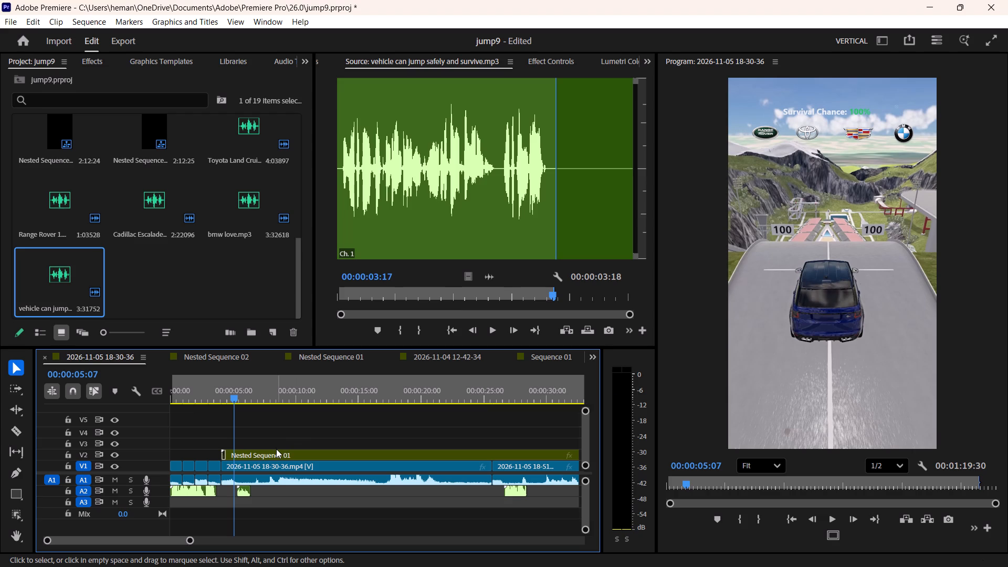
{"action": "left_click", "coordinate": [276, 454]}
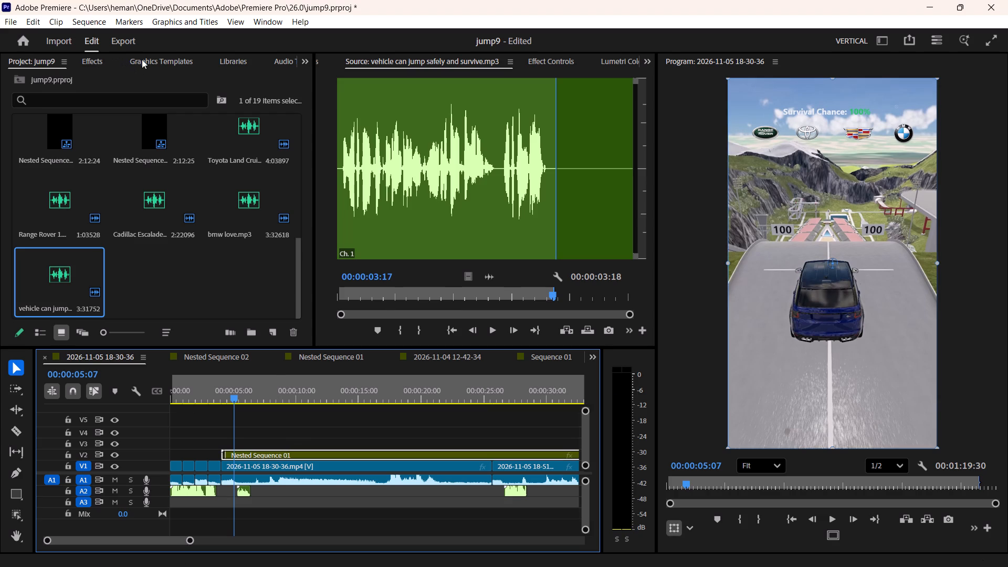
{"action": "left_click", "coordinate": [538, 57]}
{"action": "scroll", "coordinate": [428, 209], "scroll_direction": "down", "scroll_amount": 3}
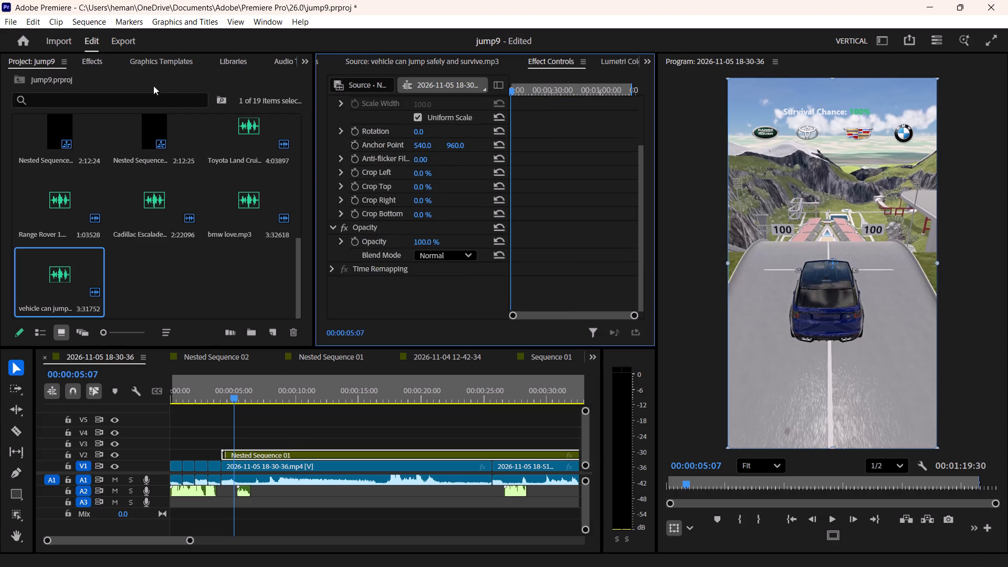
{"action": "left_click", "coordinate": [93, 62]}
{"action": "left_click", "coordinate": [73, 86]}
{"action": "type", "text": "drop"}
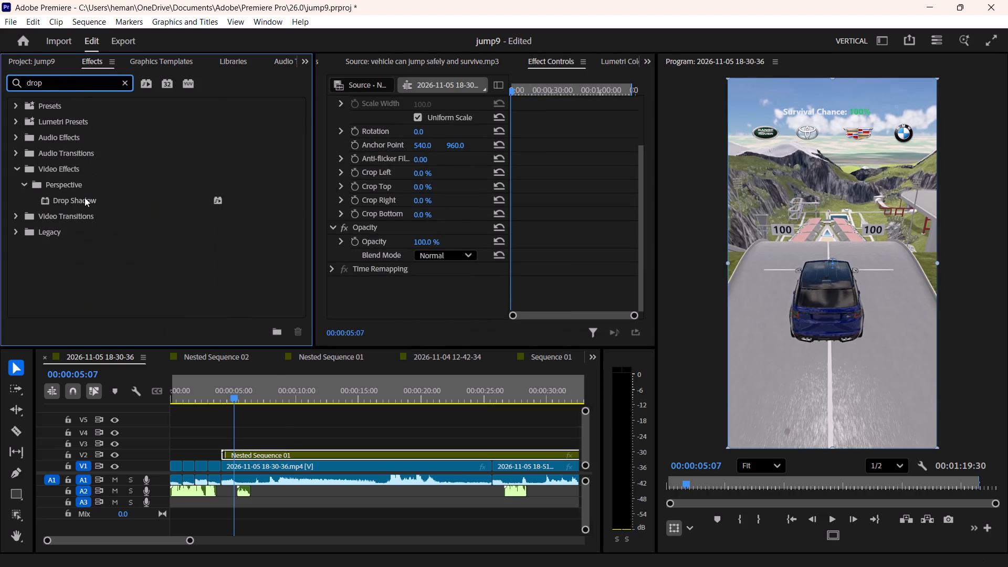
{"action": "double_click", "coordinate": [84, 197]}
{"action": "double_click", "coordinate": [84, 197]}
{"action": "left_click", "coordinate": [275, 422]}
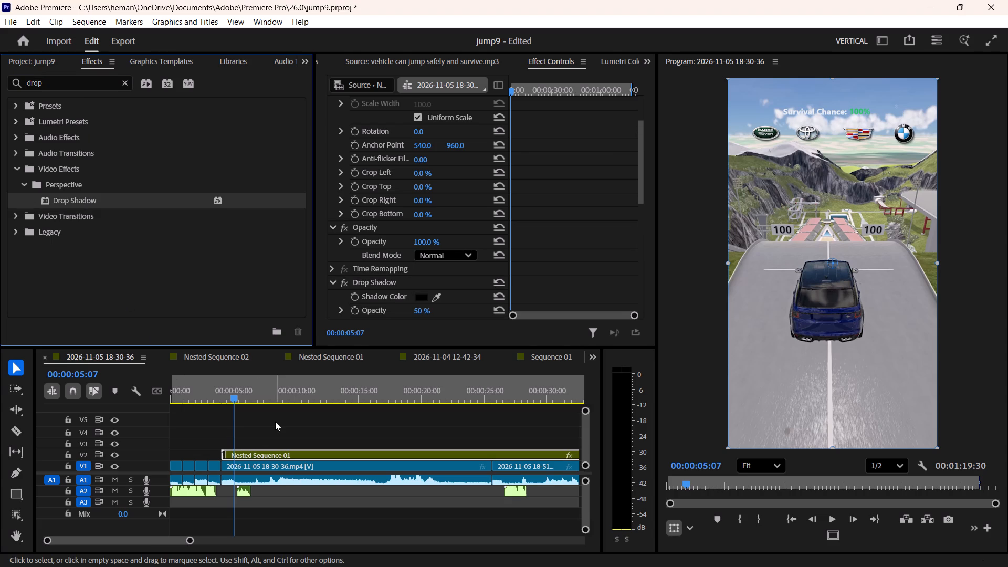
{"action": "key", "text": "space"}
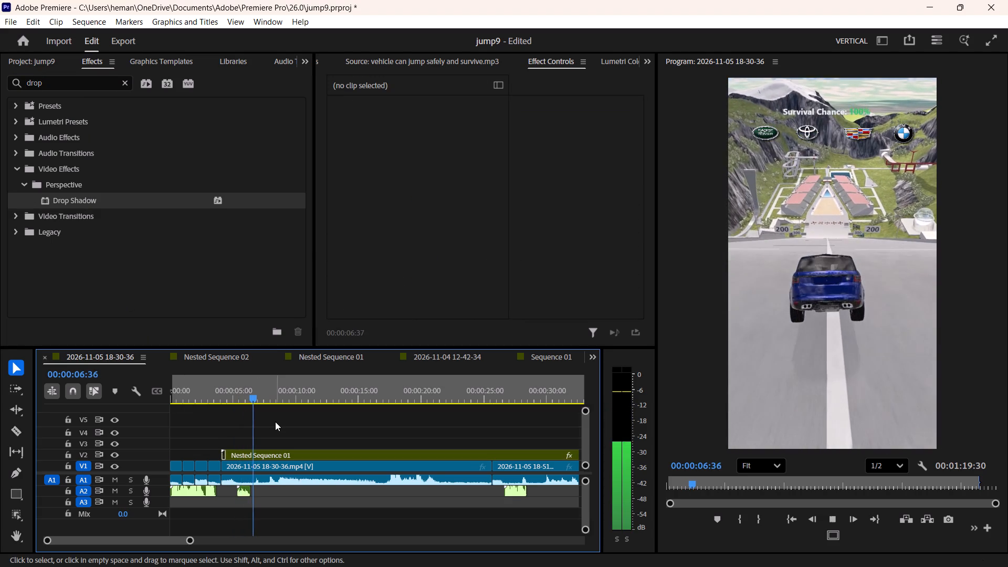
{"action": "key", "text": "space"}
{"action": "left_click", "coordinate": [275, 422]}
Raise the volume level of the short A2 voice clip near 00:00:05:30, under the long 18-30-36 gameplay clip.
{"action": "key", "text": "grave"}
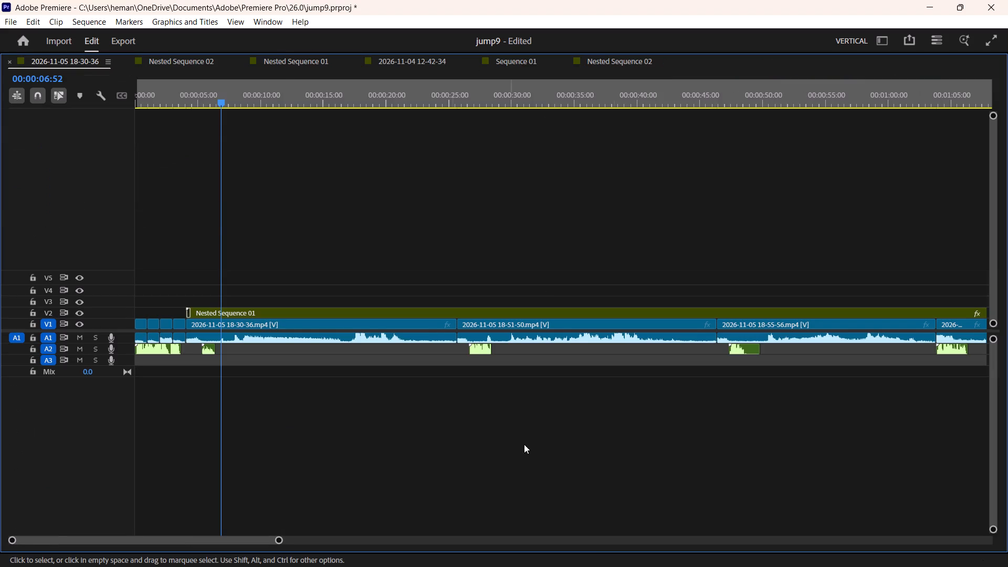
{"action": "left_click_drag", "start_coordinate": [994, 337], "coordinate": [993, 352]}
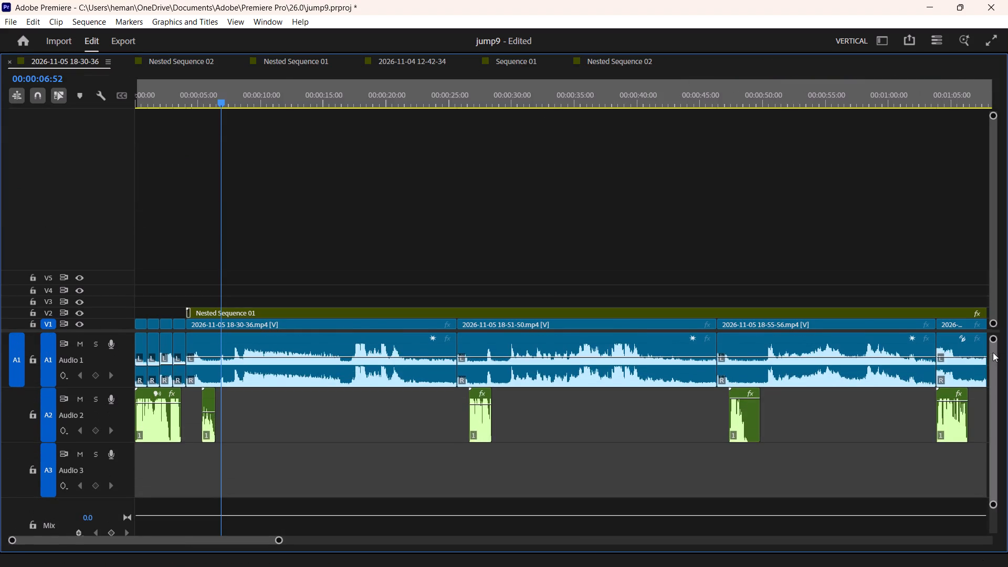
{"action": "key", "text": "equal"}
{"action": "key", "text": "equal"}
{"action": "key", "text": "equal"}
{"action": "key", "text": "equal"}
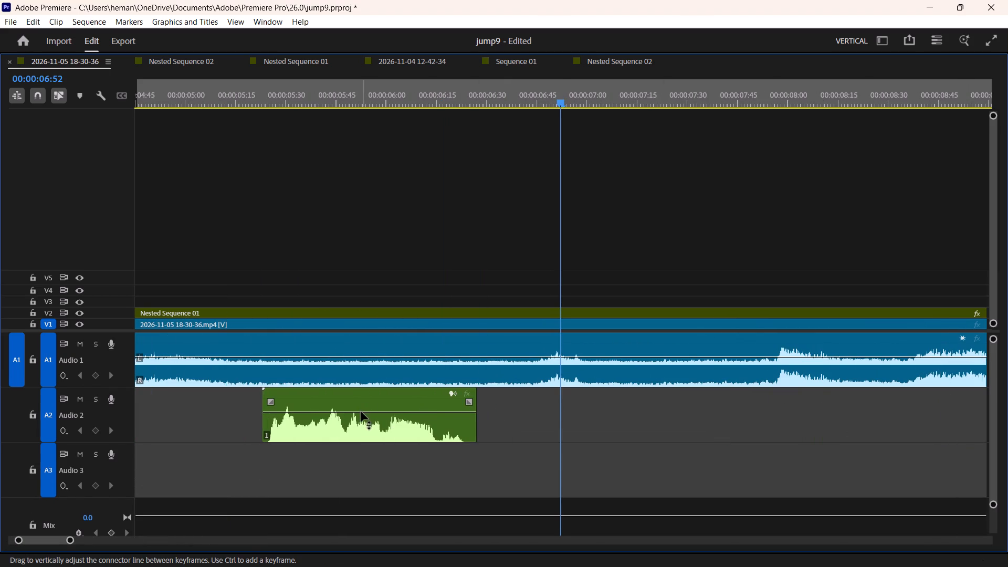
{"action": "left_click_drag", "start_coordinate": [361, 413], "coordinate": [362, 403]}
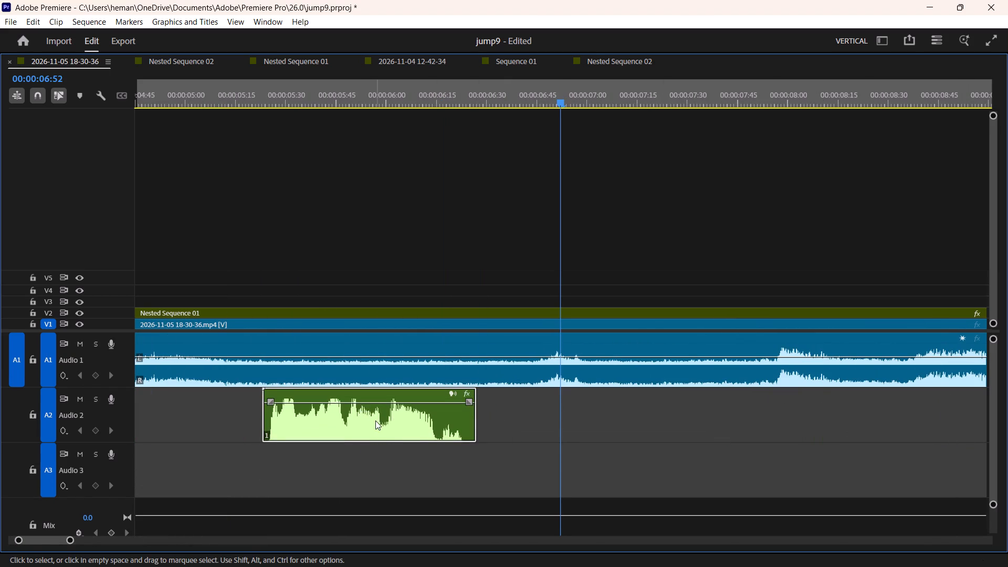
Trim about 77 frames of silent tail off the A2 voice clip under the long 18-55-56 gameplay clip.
{"action": "key", "text": "Down"}
{"action": "key", "text": "Down"}
{"action": "key", "text": "Down"}
{"action": "key", "text": "Down"}
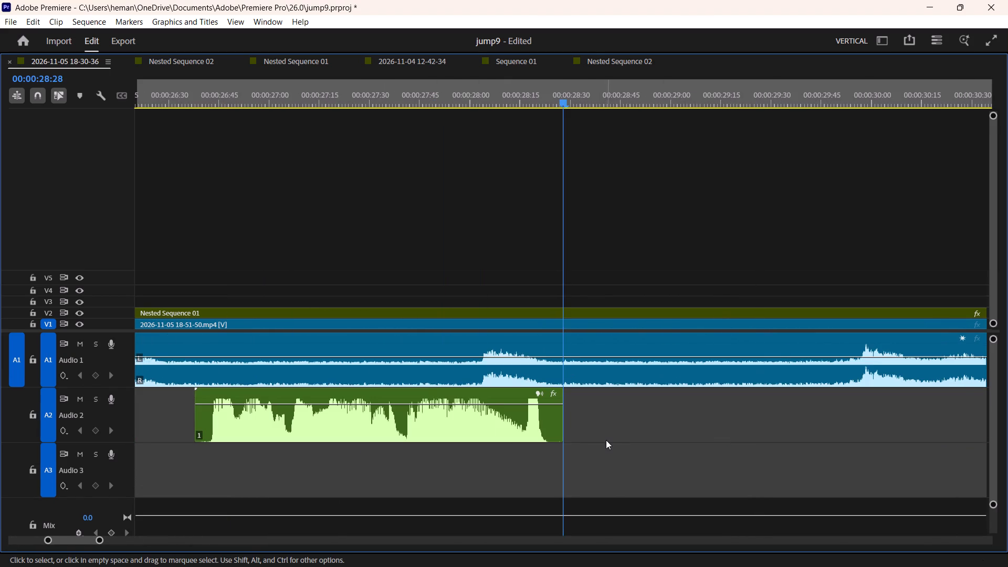
{"action": "key", "text": "Down"}
{"action": "key", "text": "Down"}
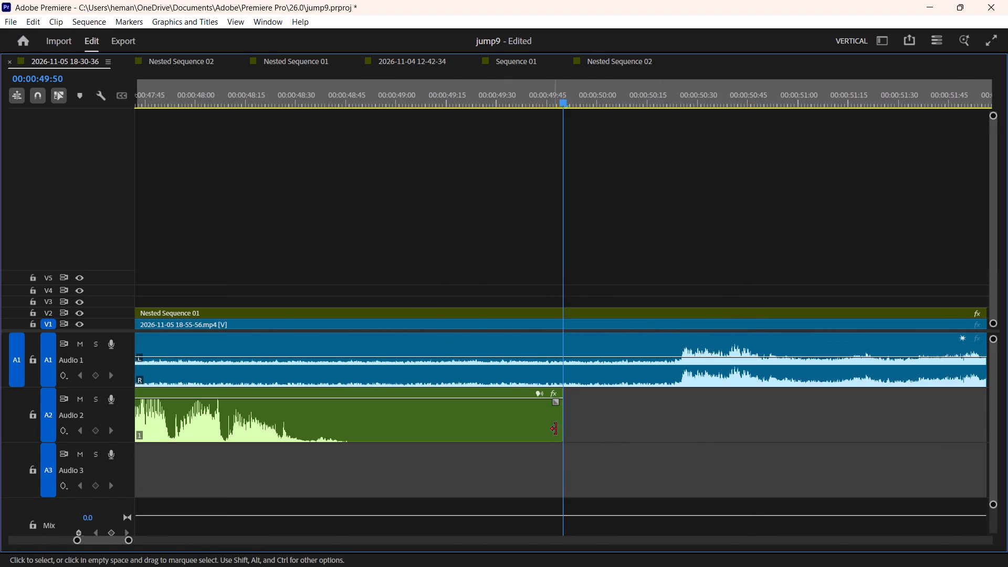
{"action": "left_click_drag", "start_coordinate": [568, 424], "coordinate": [309, 425]}
Duck the long 19-01-56 clip's A1 audio beneath its voice clip, using volume keyframes near 00:01:04:03, 00:01:05:41 and 00:01:06:23.
{"action": "key", "text": "Down"}
{"action": "key", "text": "Down"}
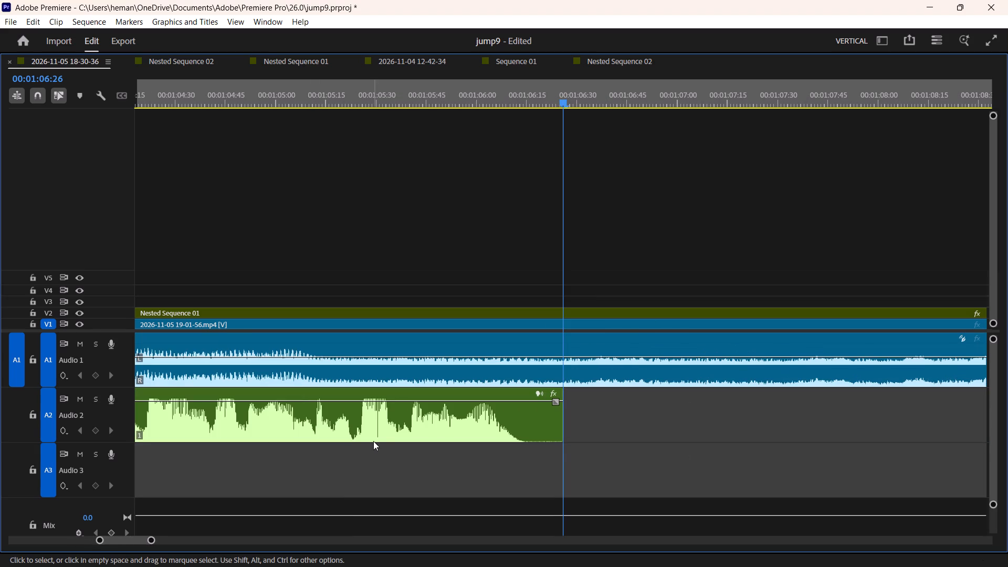
{"action": "key", "text": "Up"}
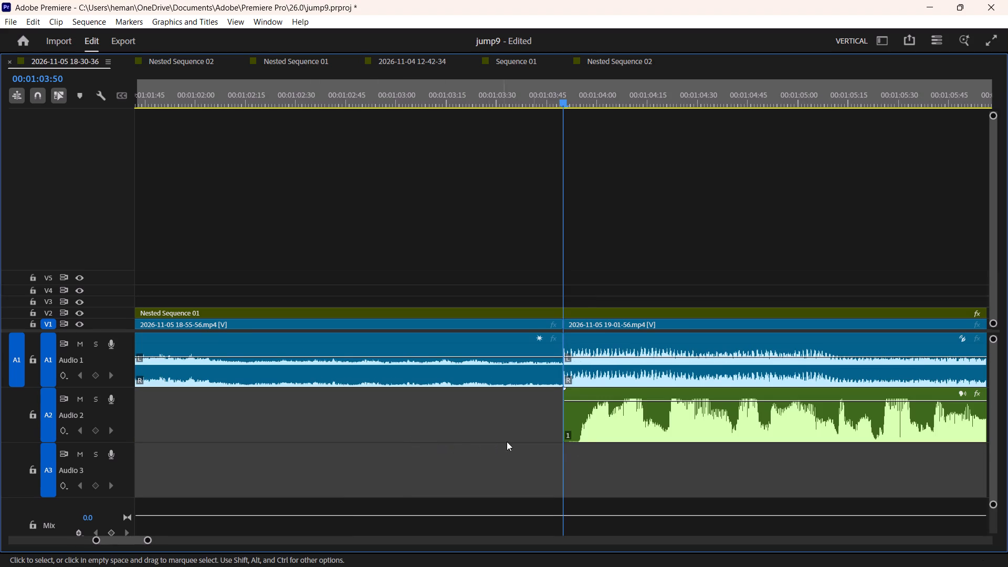
{"action": "key", "text": "space"}
{"action": "key", "text": "space"}
{"action": "key", "text": "space"}
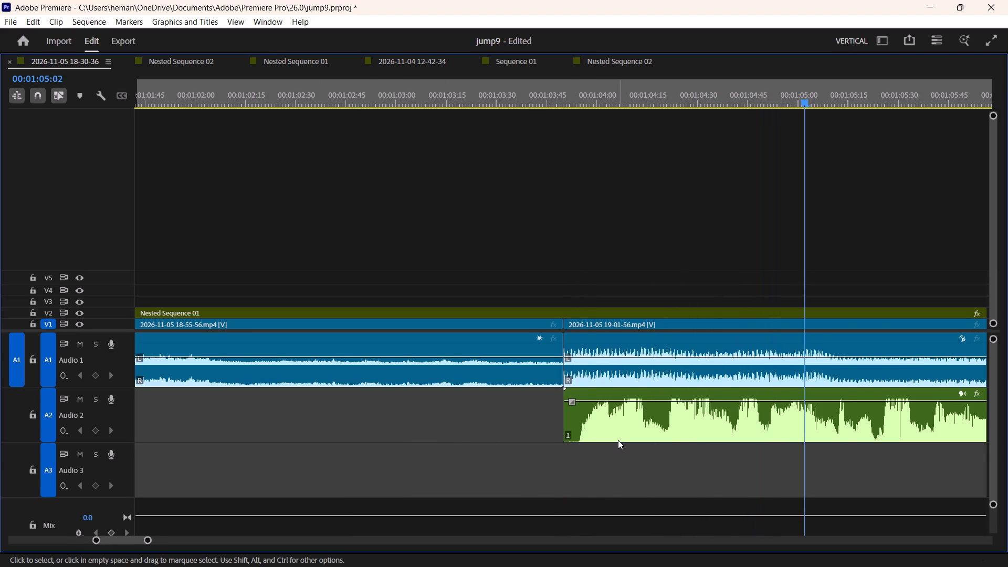
{"action": "key", "text": "minus"}
{"action": "key", "text": "space"}
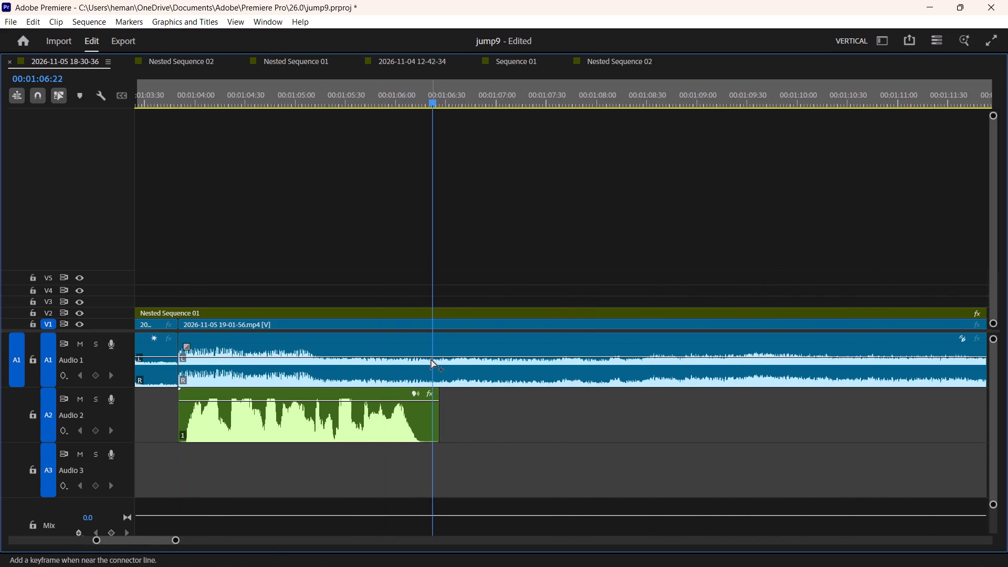
{"action": "left_click", "coordinate": [435, 359], "text": "ctrl"}
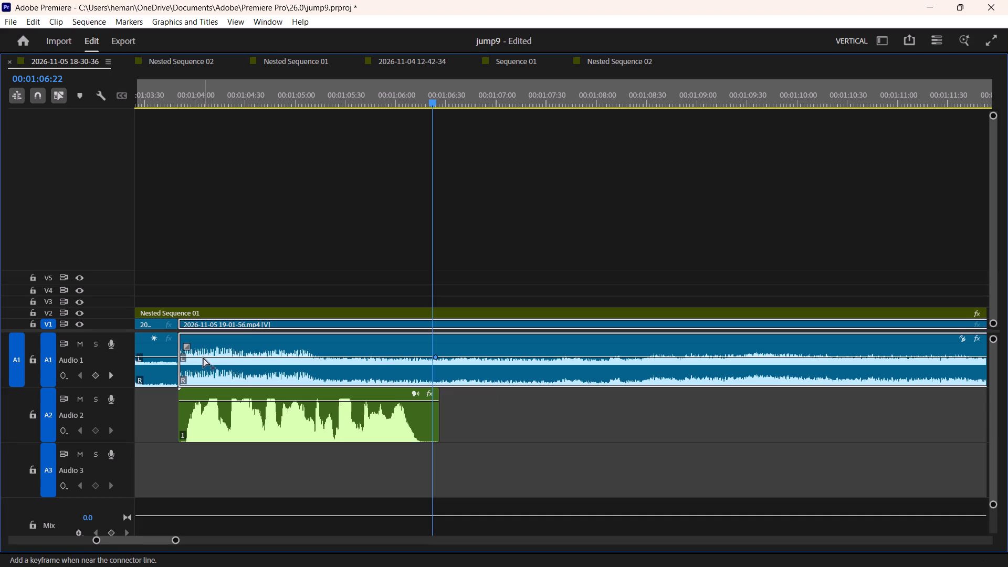
{"action": "left_click", "coordinate": [201, 358], "text": "ctrl"}
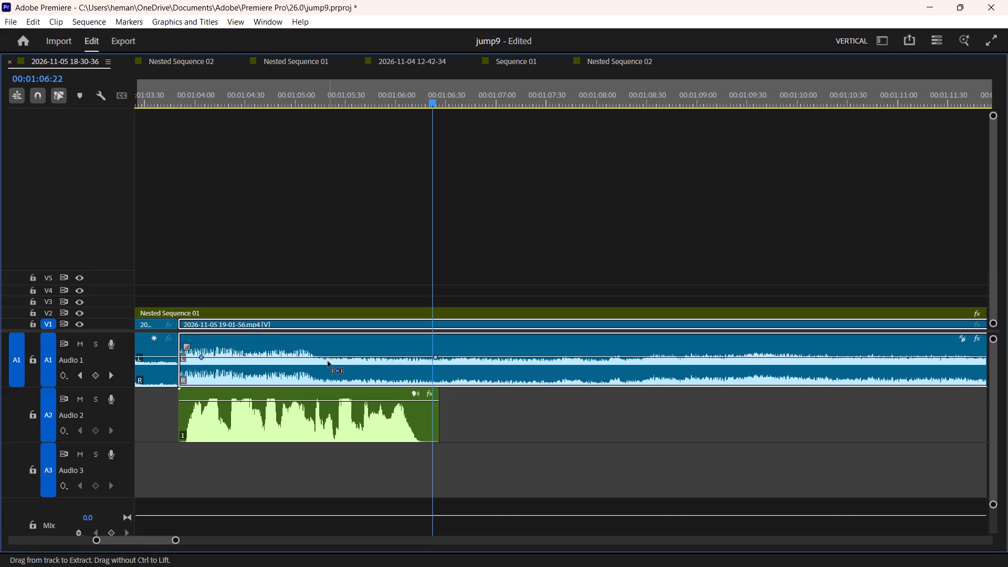
{"action": "left_click", "coordinate": [365, 355], "text": "ctrl"}
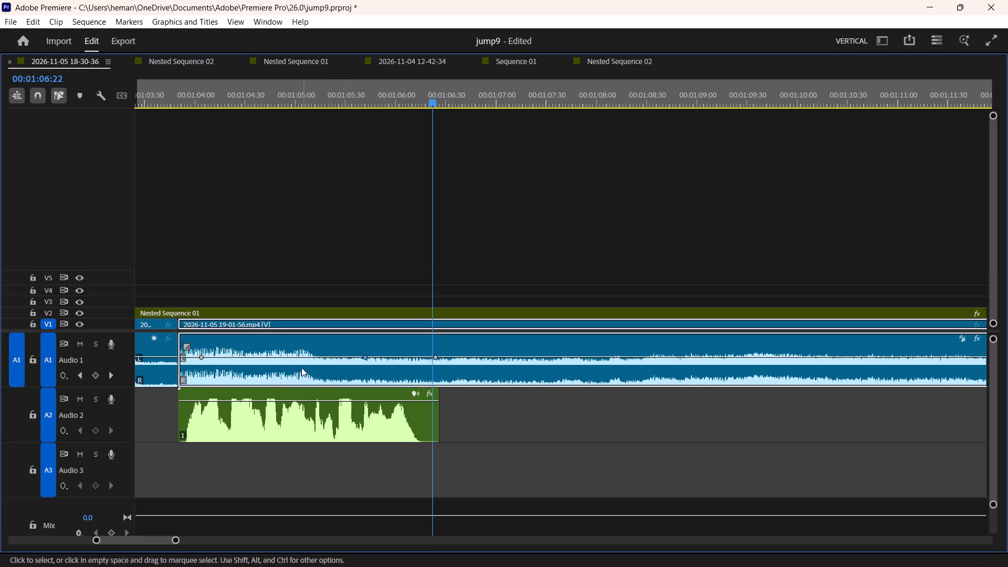
{"action": "left_click_drag", "start_coordinate": [296, 356], "coordinate": [298, 364]}
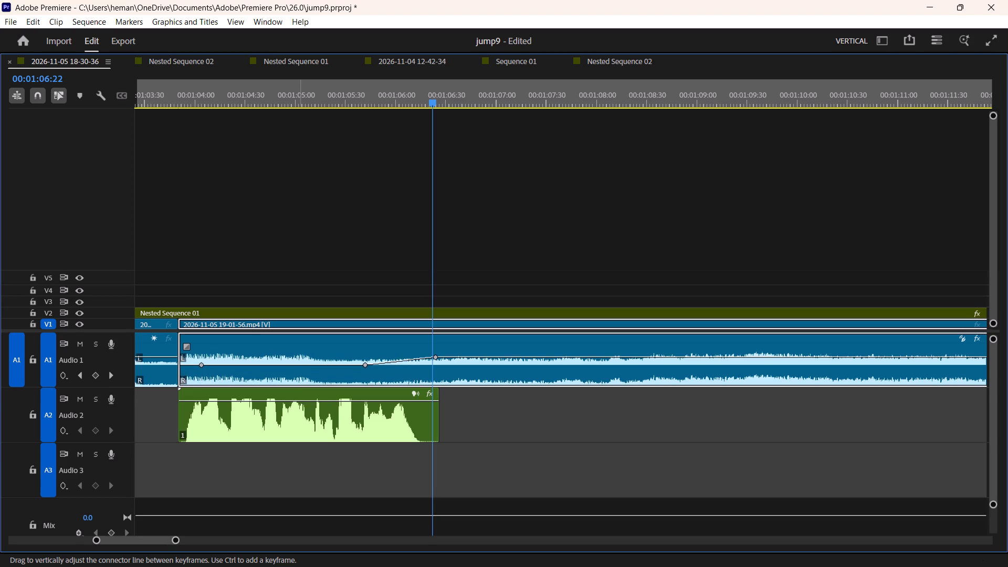